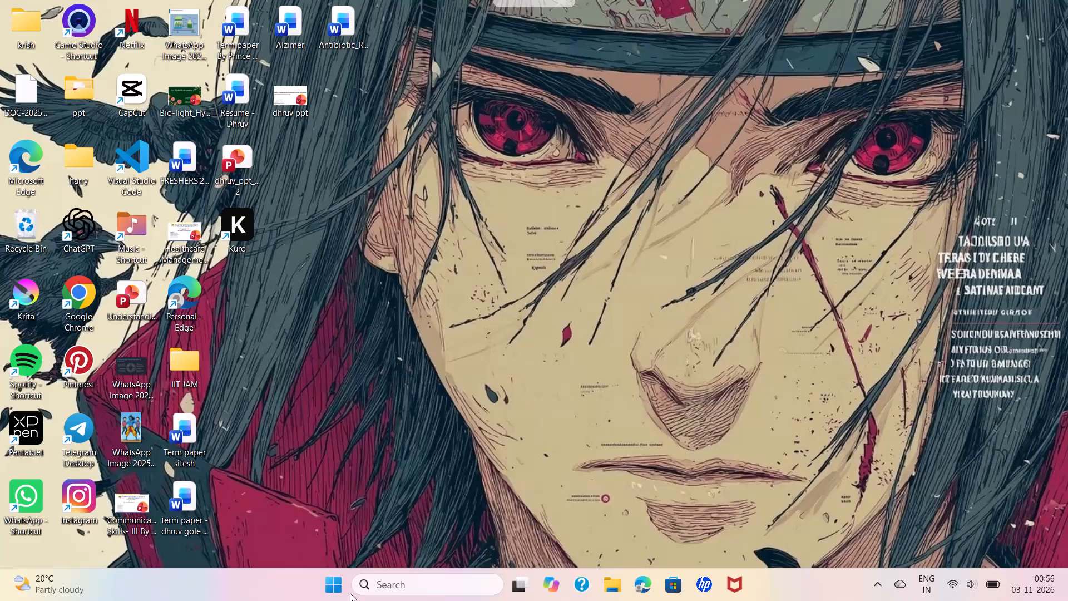
Open the recent presentation "prince ppt" in PowerPoint.
left_click(339, 595)
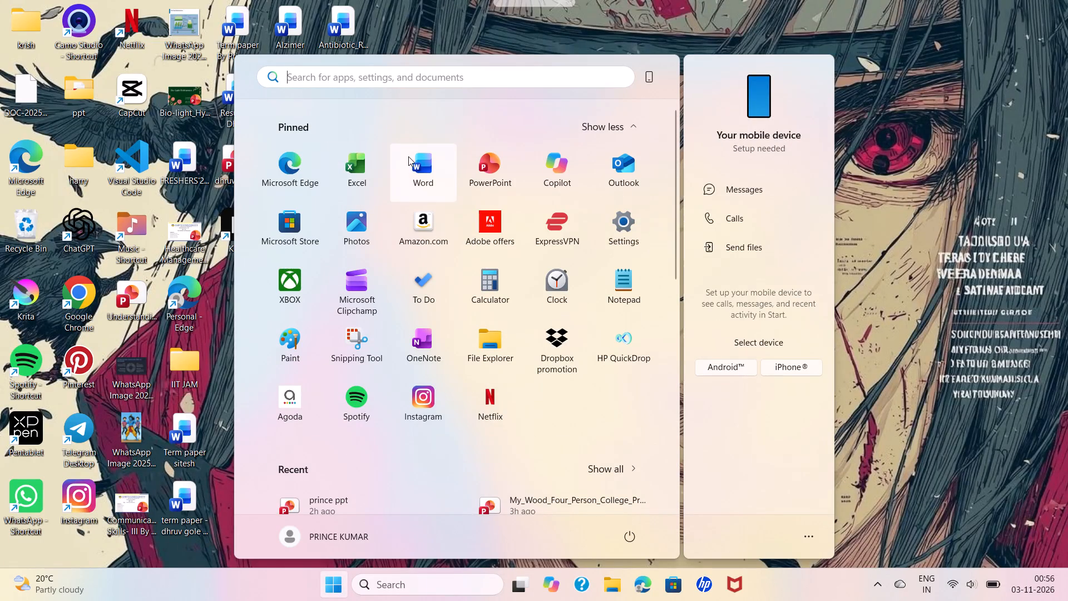
triple_click(484, 190)
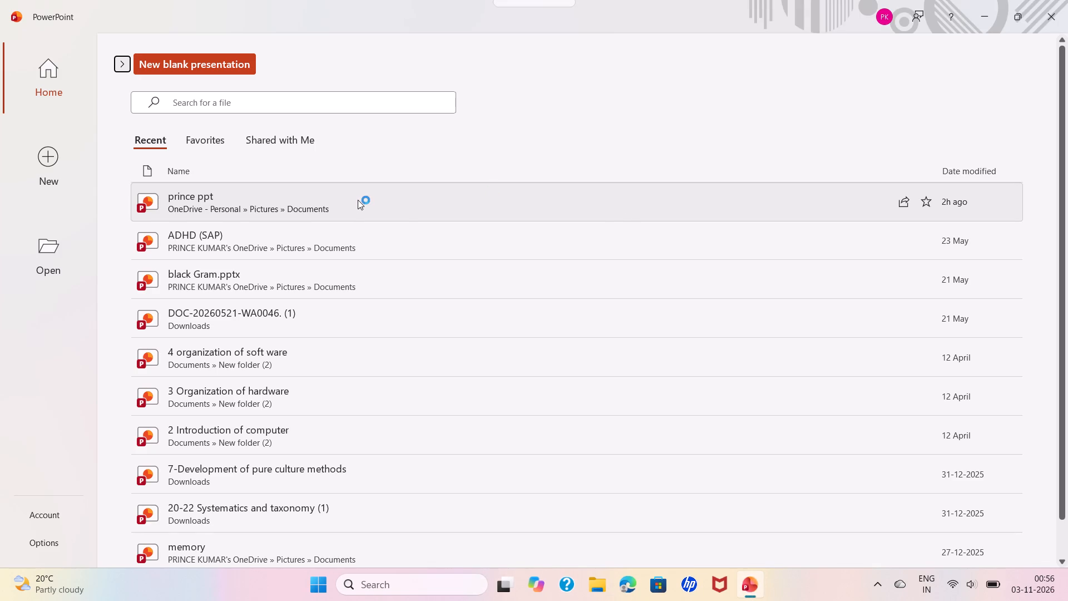
double_click(358, 200)
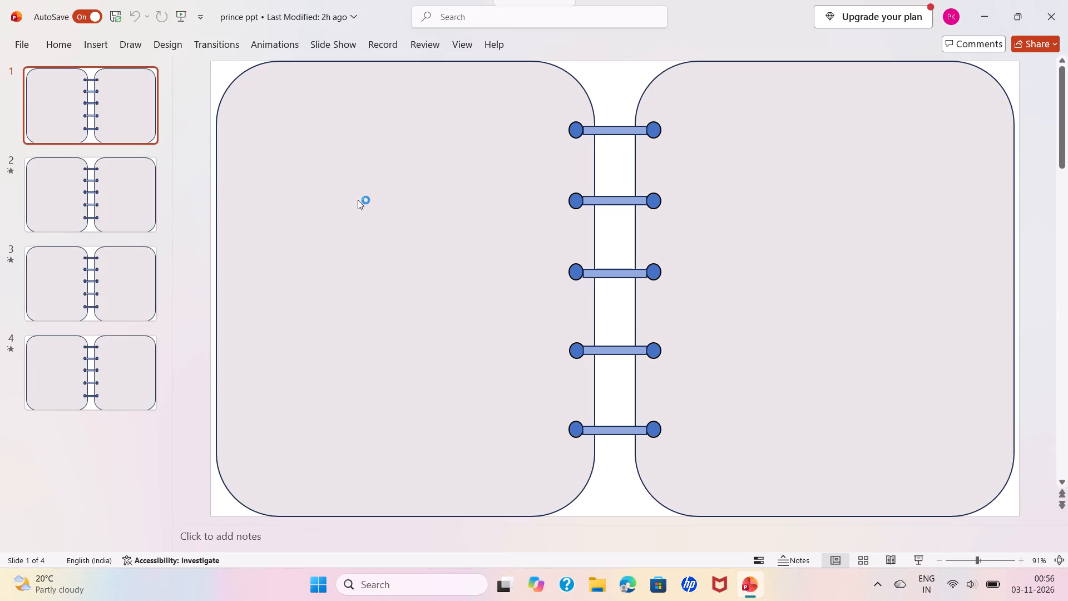
Set the outline weight of the left notebook page on slide 1 to ¼ pt.
right_click(284, 190)
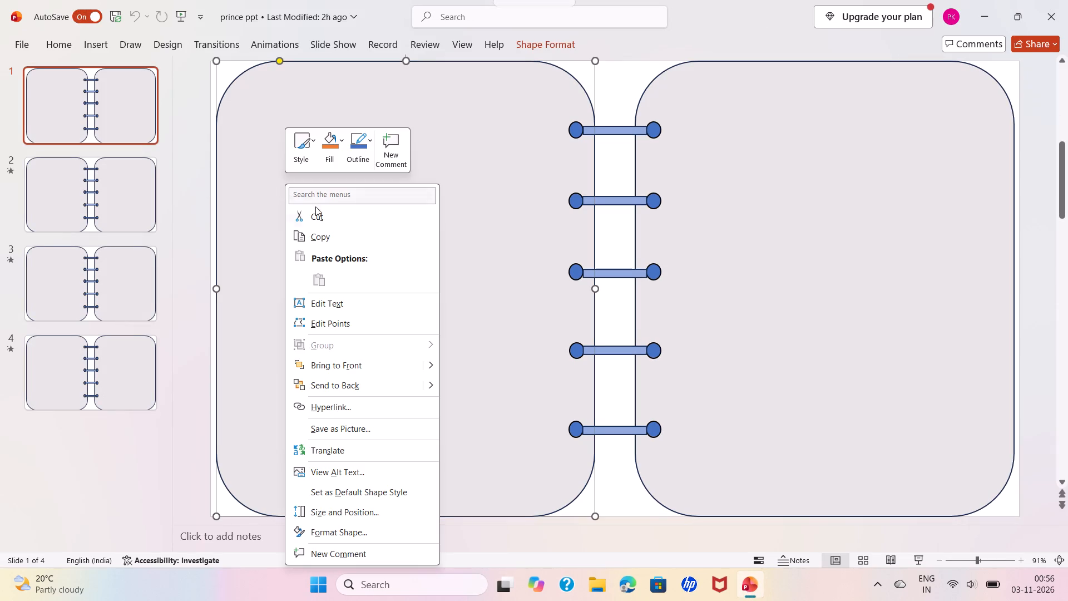
left_click(360, 145)
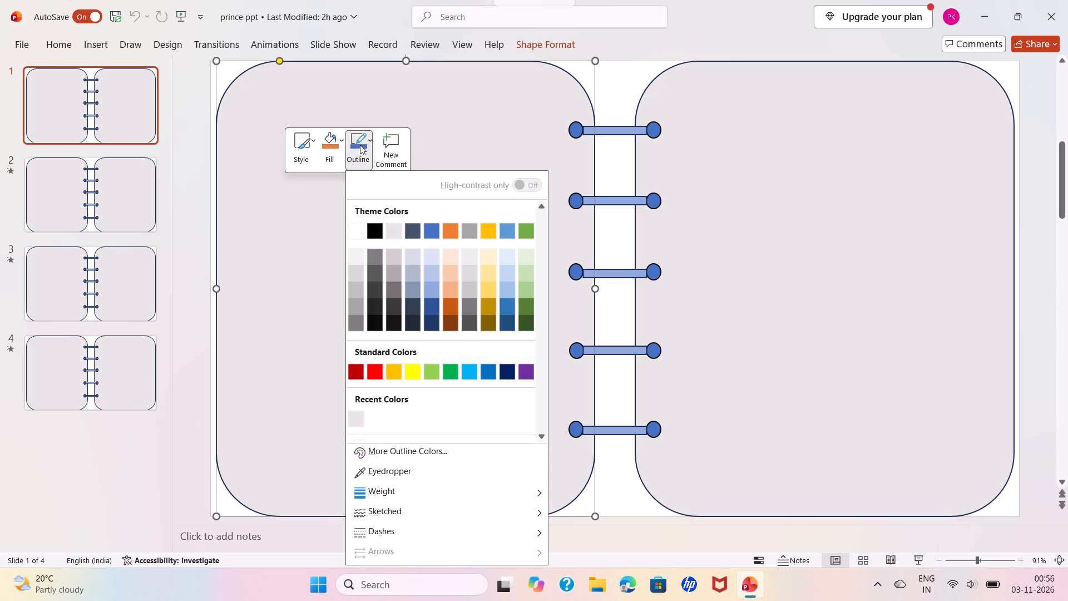
left_click(382, 492)
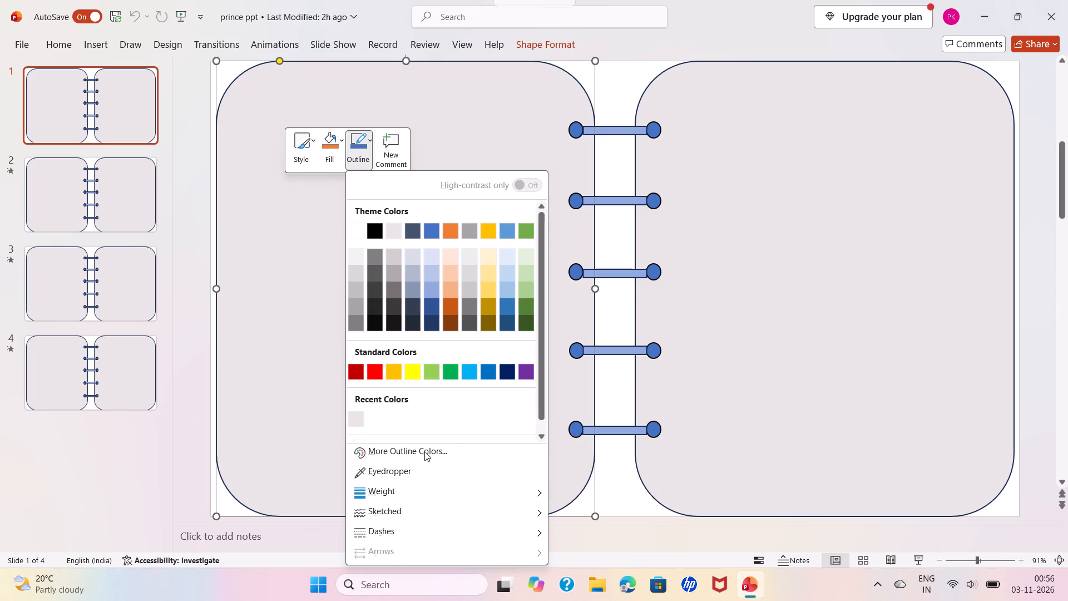
left_click(379, 493)
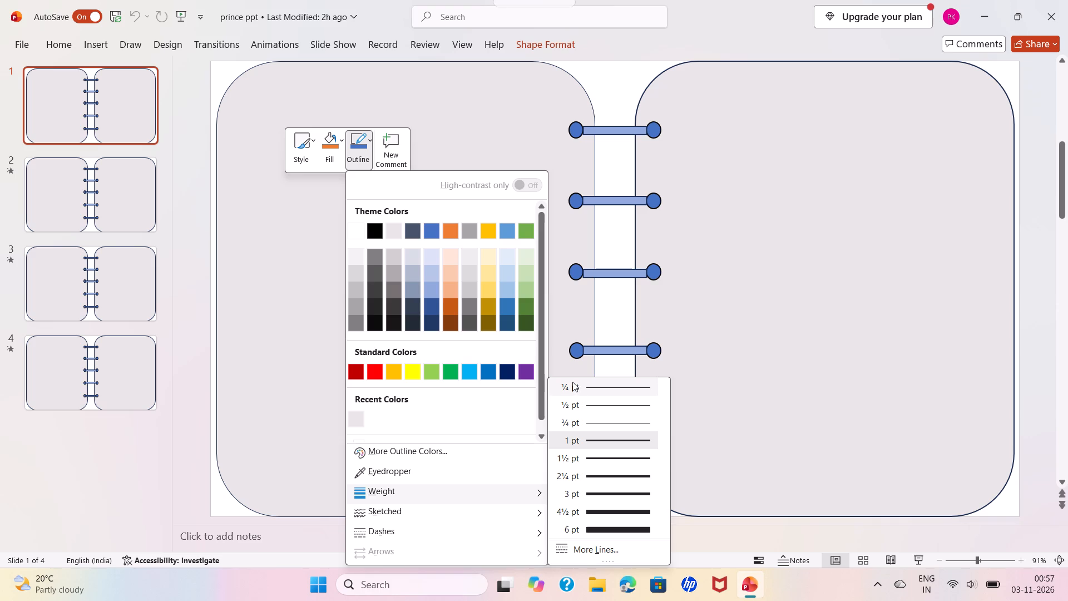
left_click(590, 384)
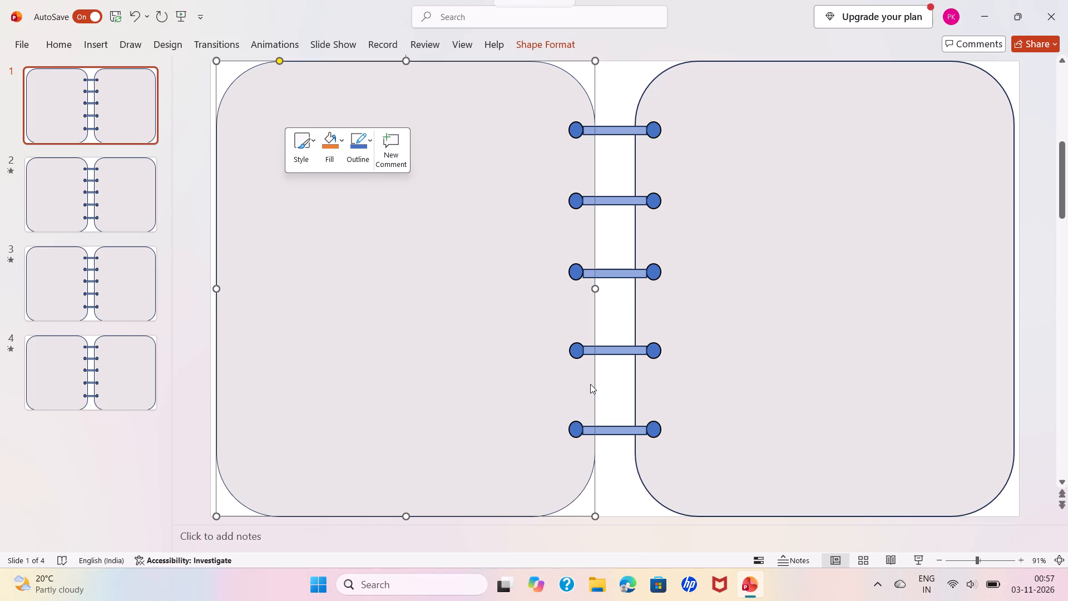
left_click(664, 391)
Change the outlines of the left and right notebook pages on slide 1 to white.
left_click(411, 381)
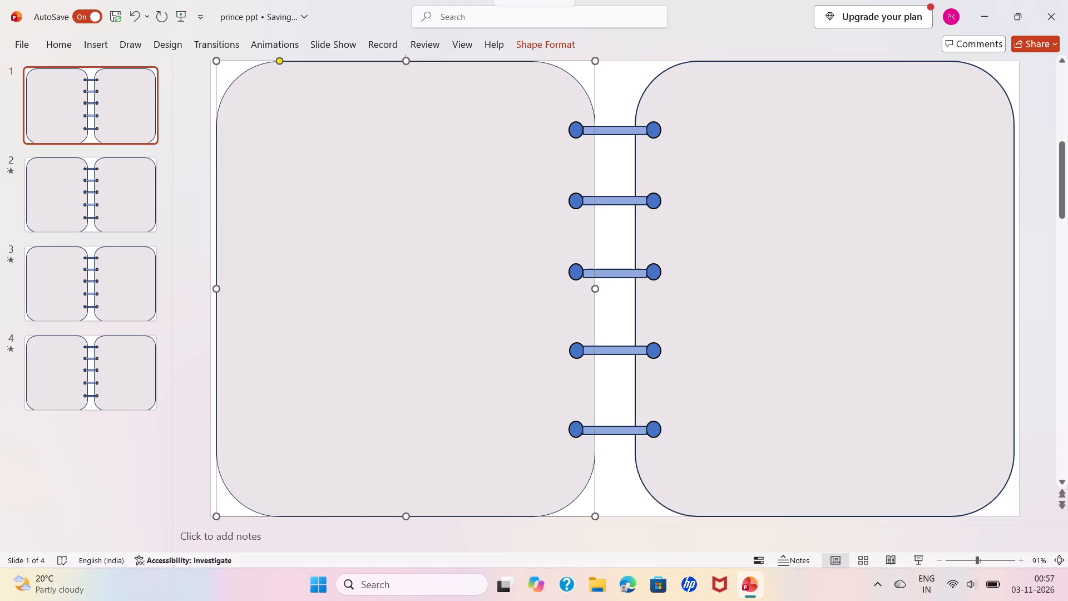
right_click(411, 381)
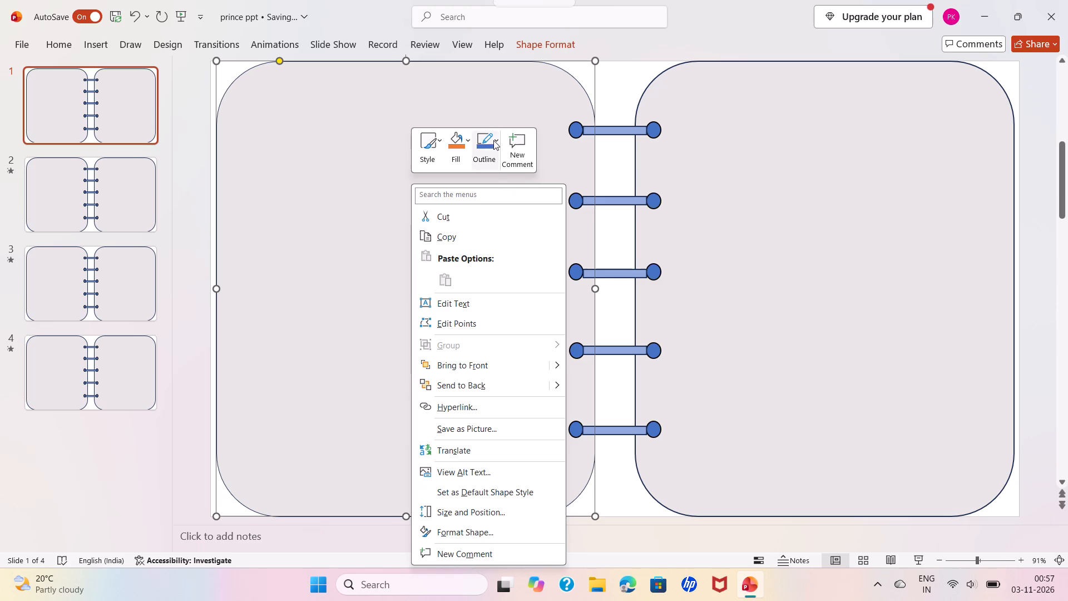
left_click(493, 140)
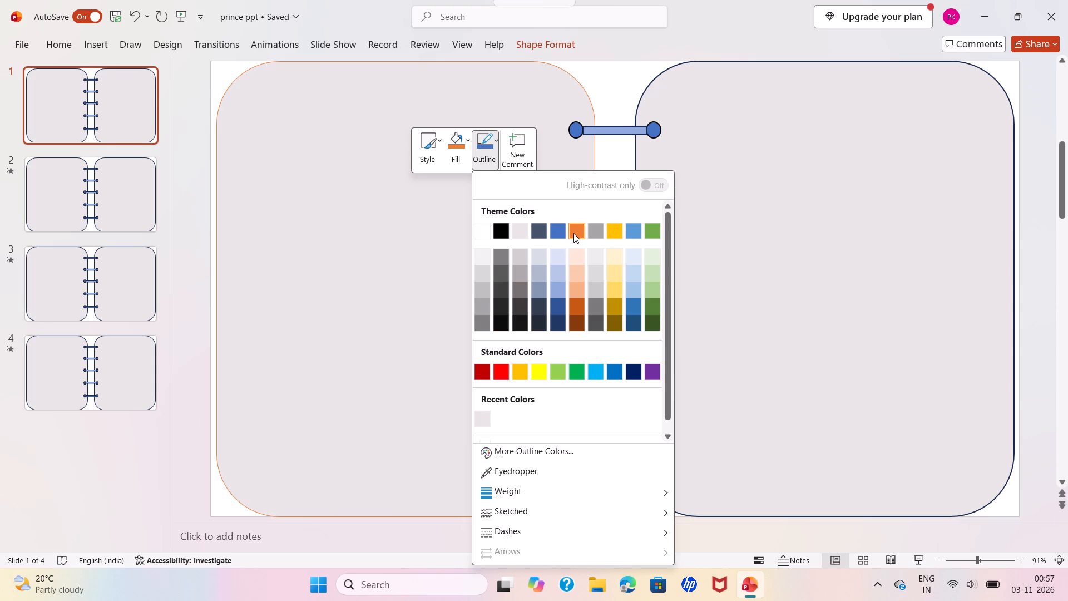
left_click(483, 229)
left_click(797, 270)
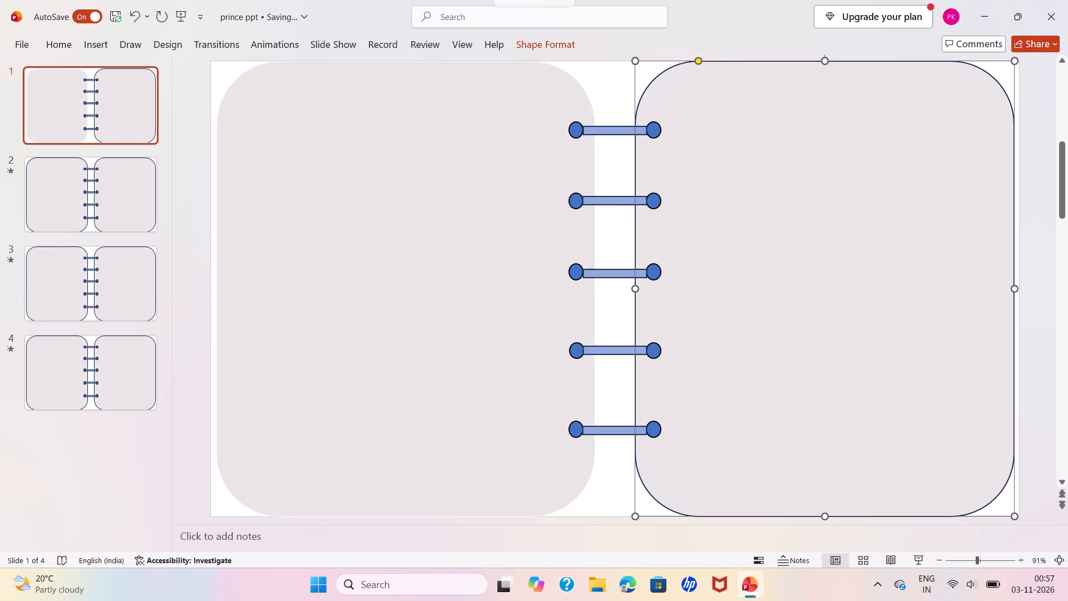
right_click(797, 270)
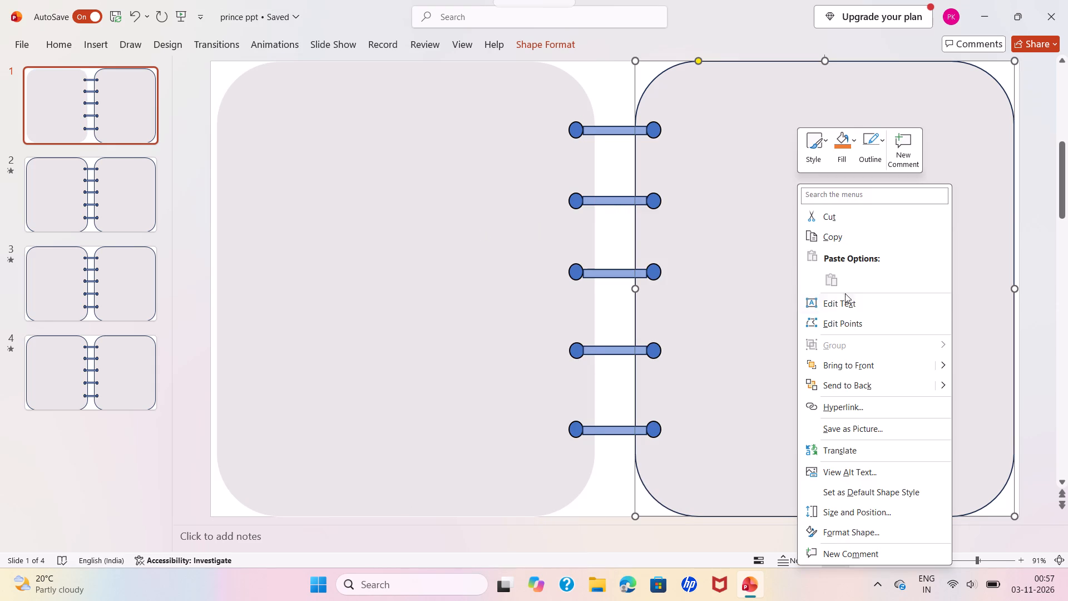
left_click(871, 147)
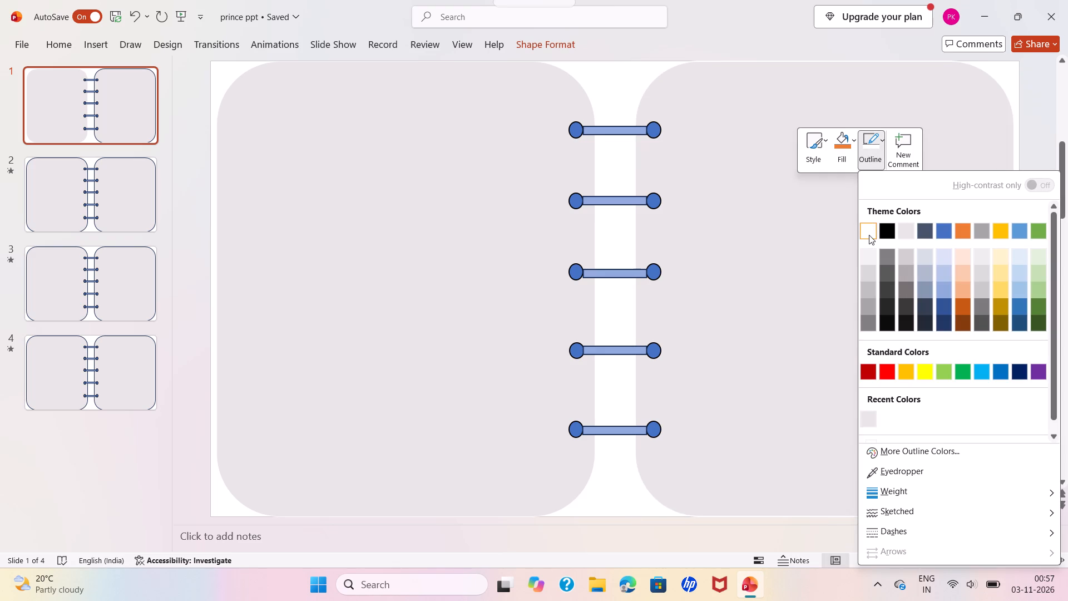
left_click(869, 235)
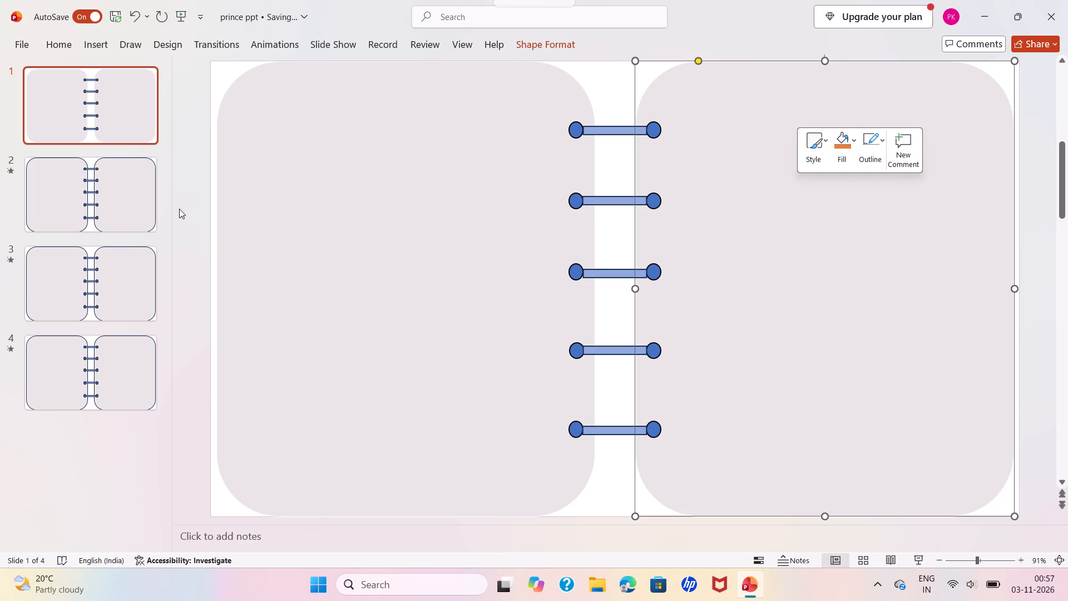
Change the outlines of both notebook pages on slide 2 to white.
left_click(132, 213)
right_click(357, 232)
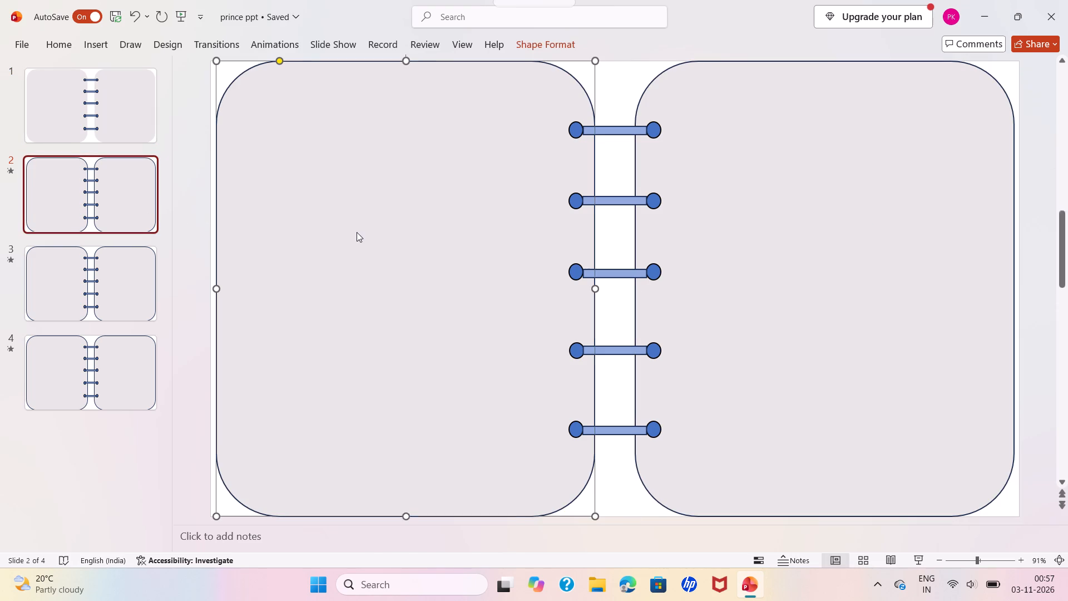
left_click(431, 152)
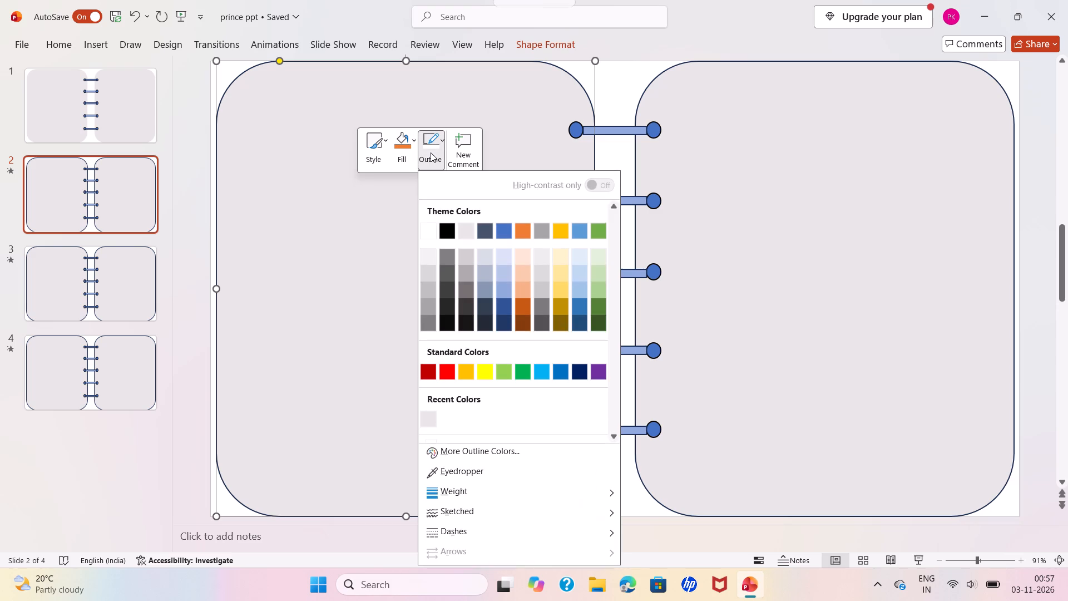
left_click(433, 231)
left_click(720, 221)
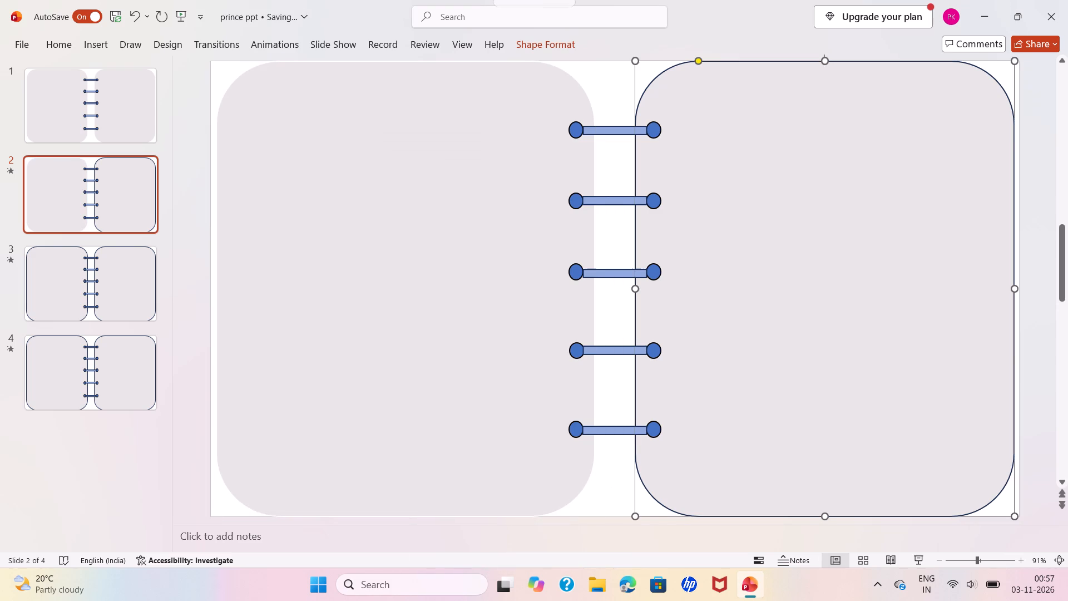
right_click(720, 221)
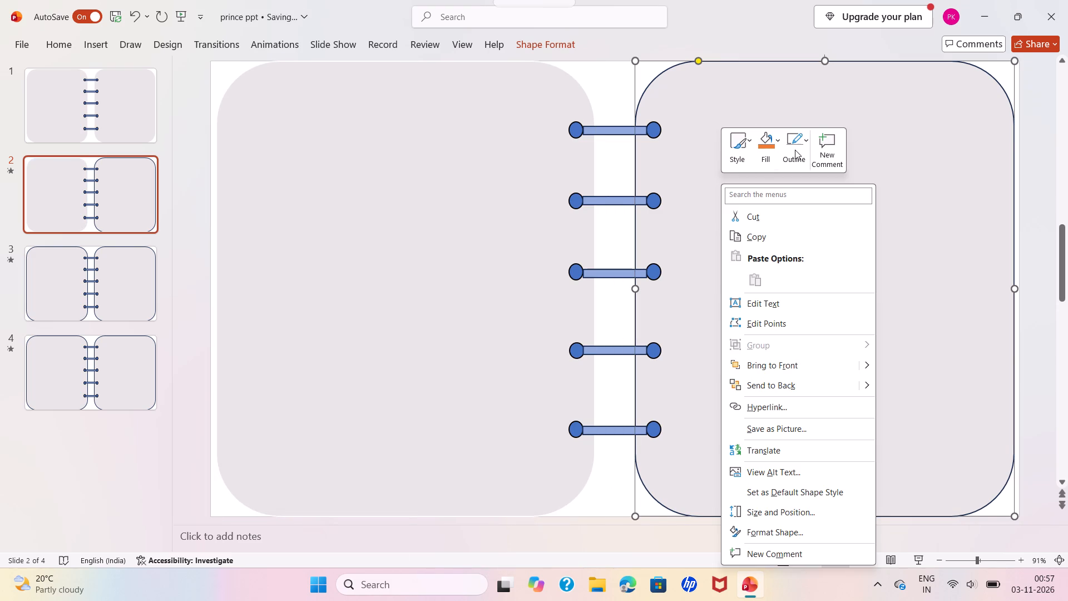
left_click(795, 150)
left_click(792, 233)
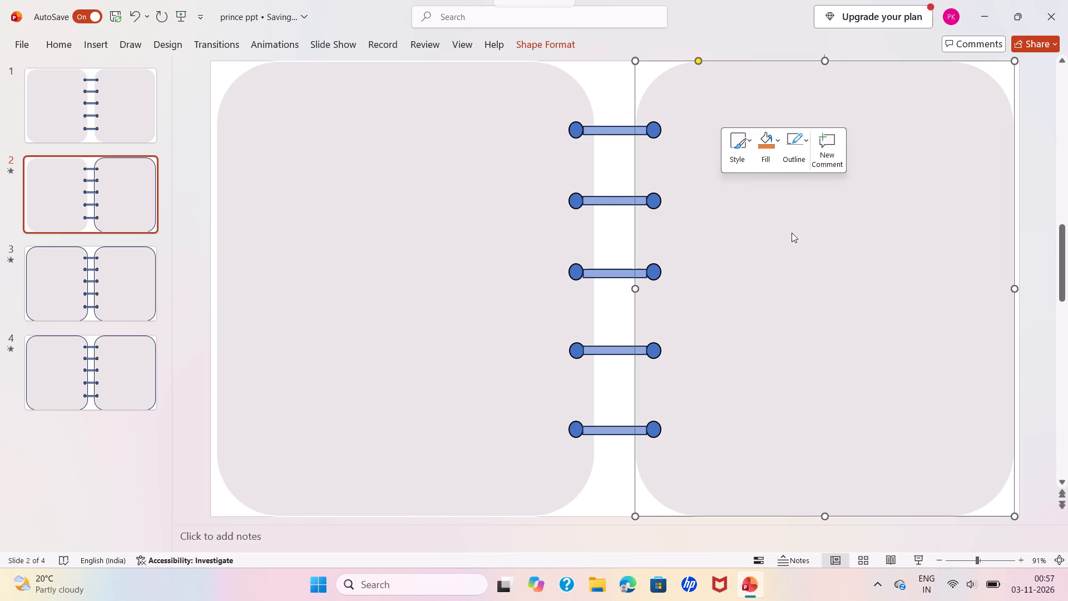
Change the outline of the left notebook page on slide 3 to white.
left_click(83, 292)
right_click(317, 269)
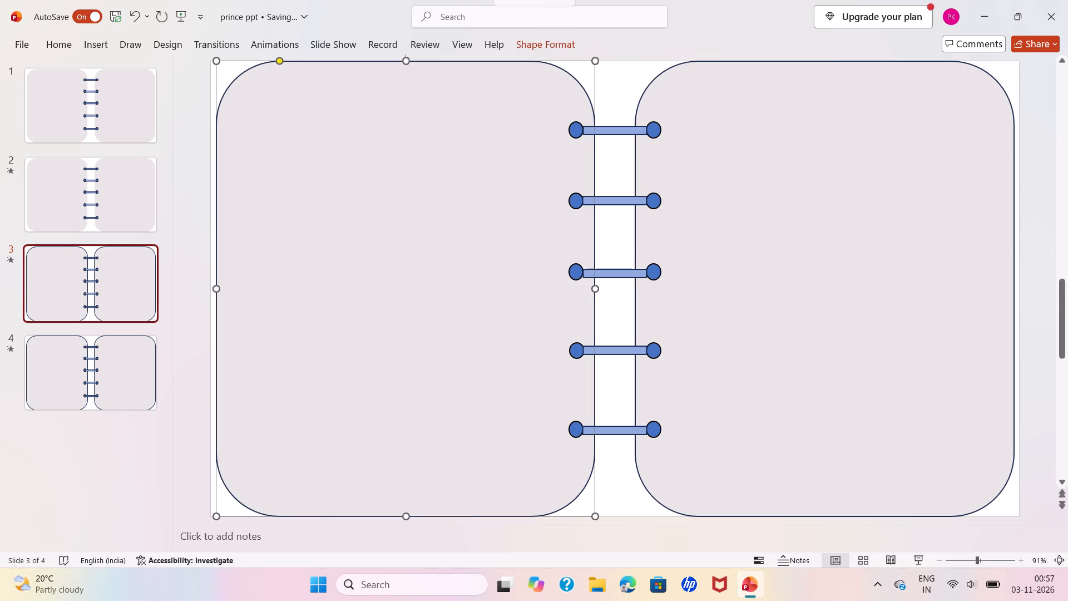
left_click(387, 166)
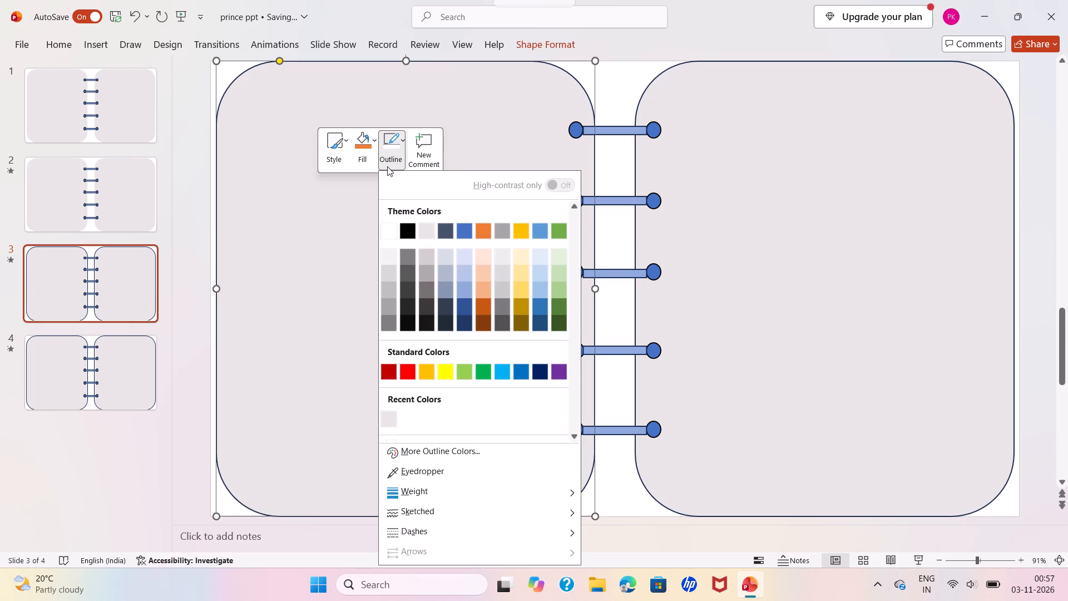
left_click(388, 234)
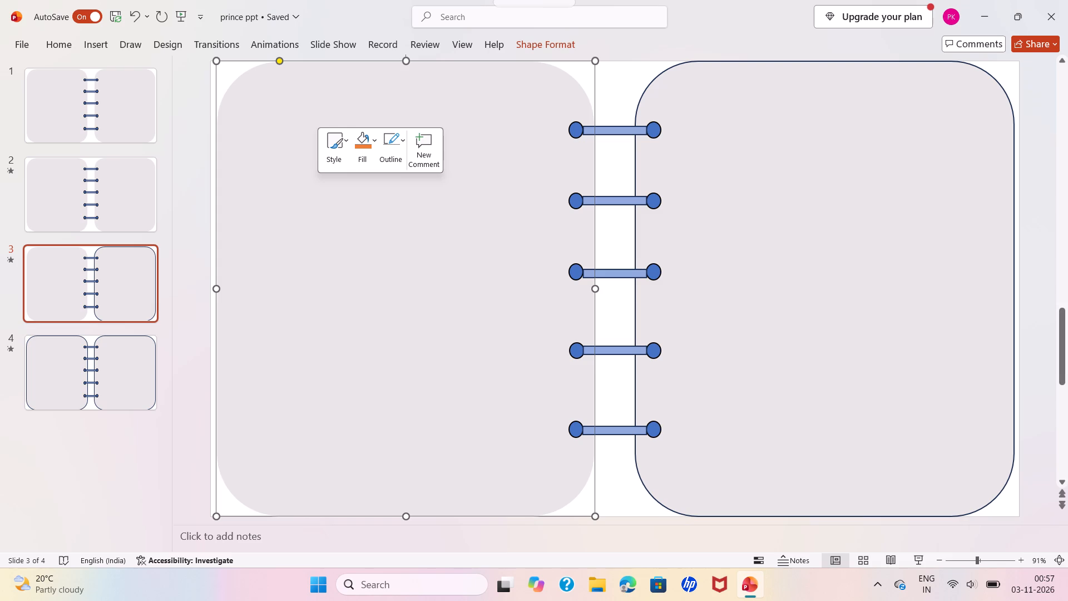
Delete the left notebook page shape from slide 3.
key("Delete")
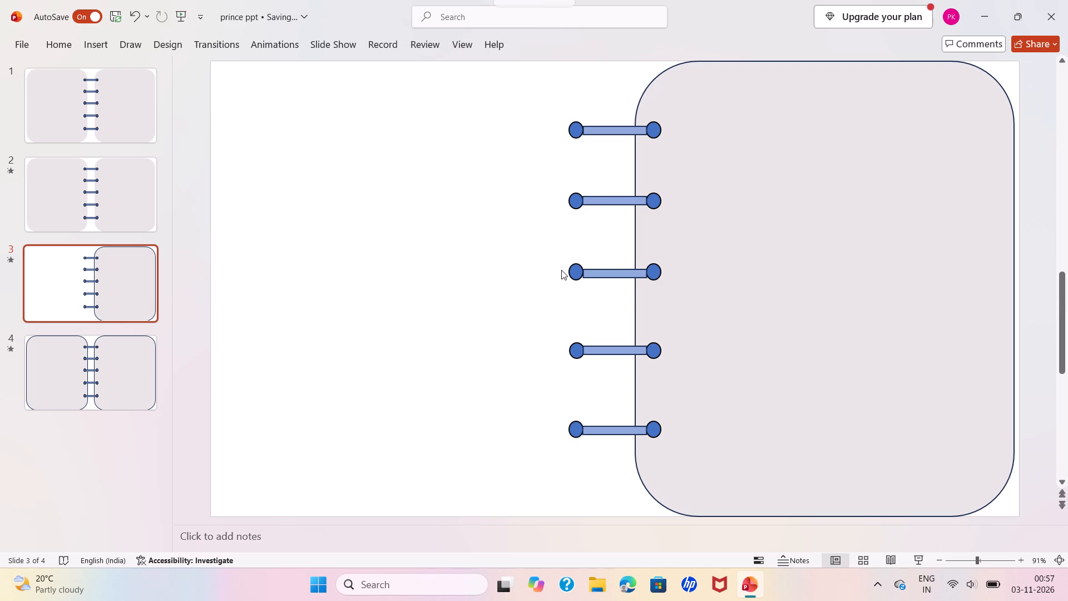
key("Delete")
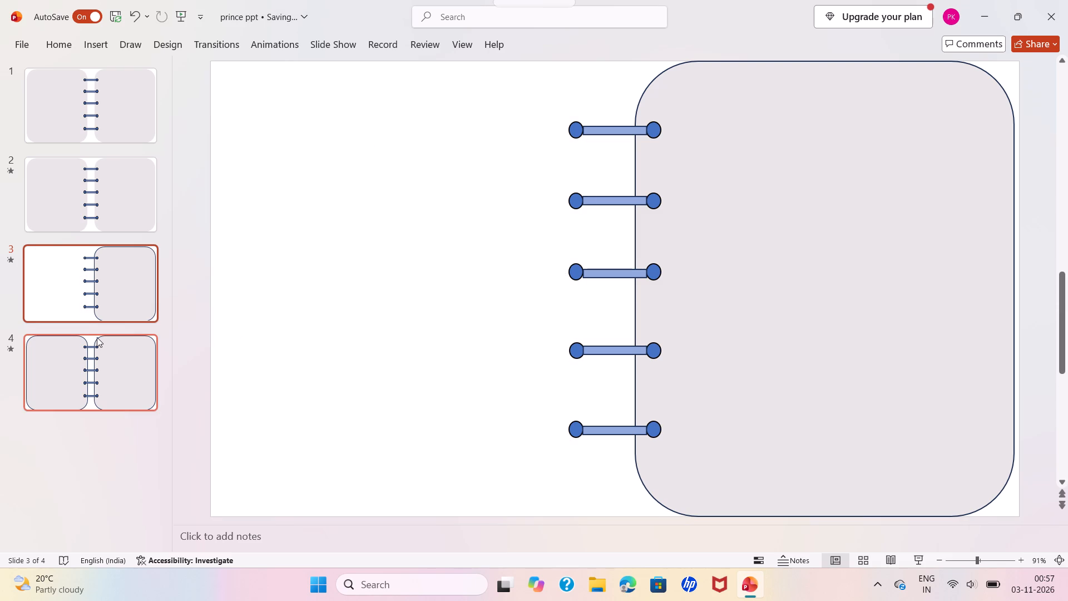
Delete slides 3 and 4, keeping only the two slides whose notebook pages have white outlines.
left_click(108, 380)
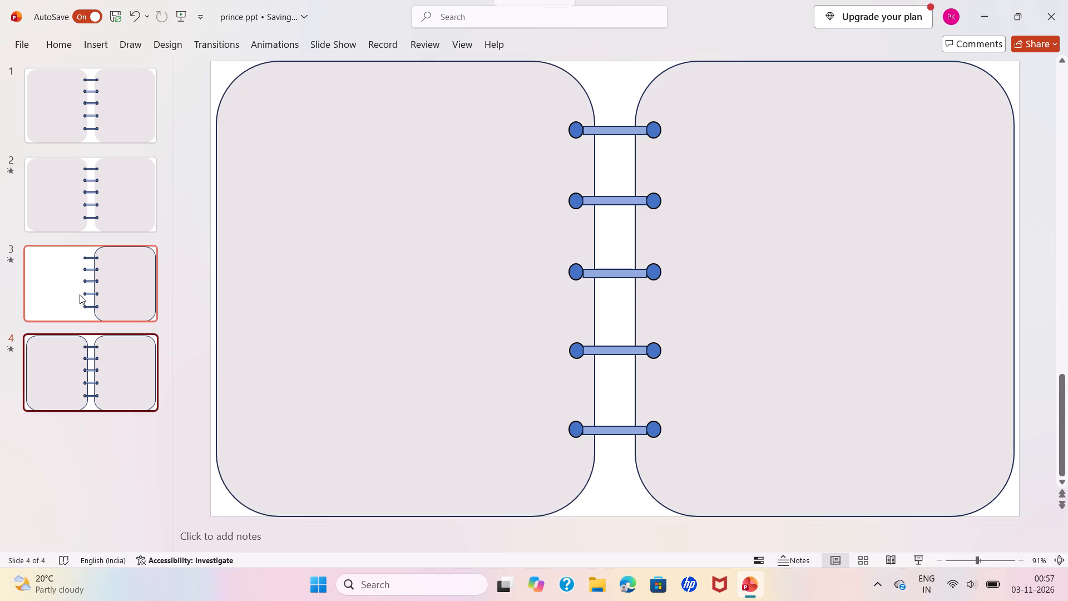
left_click(80, 294)
key("Print")
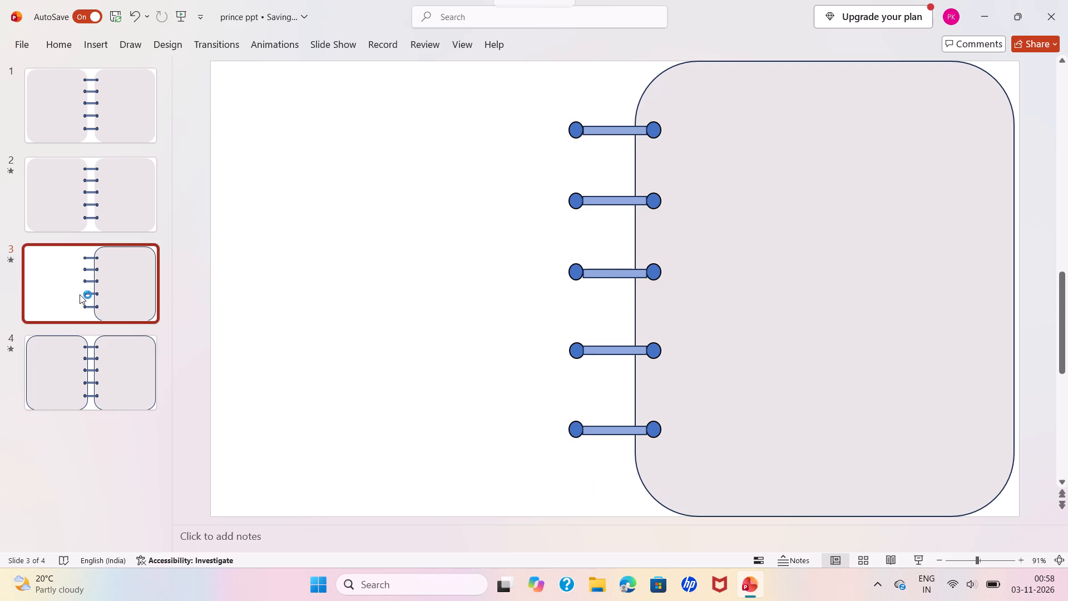
left_click(488, 272)
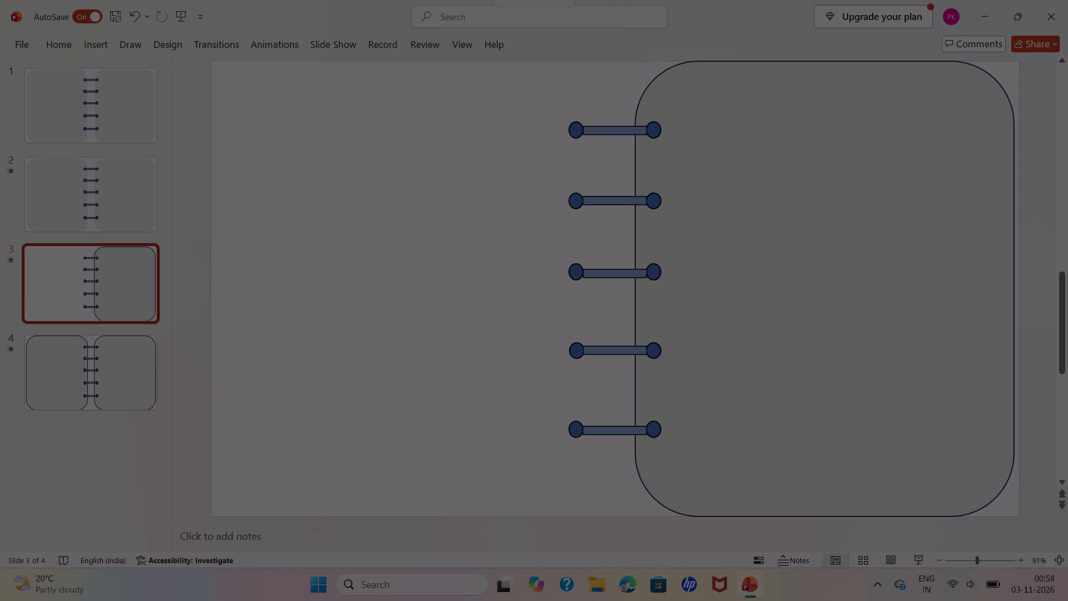
left_click(794, 253)
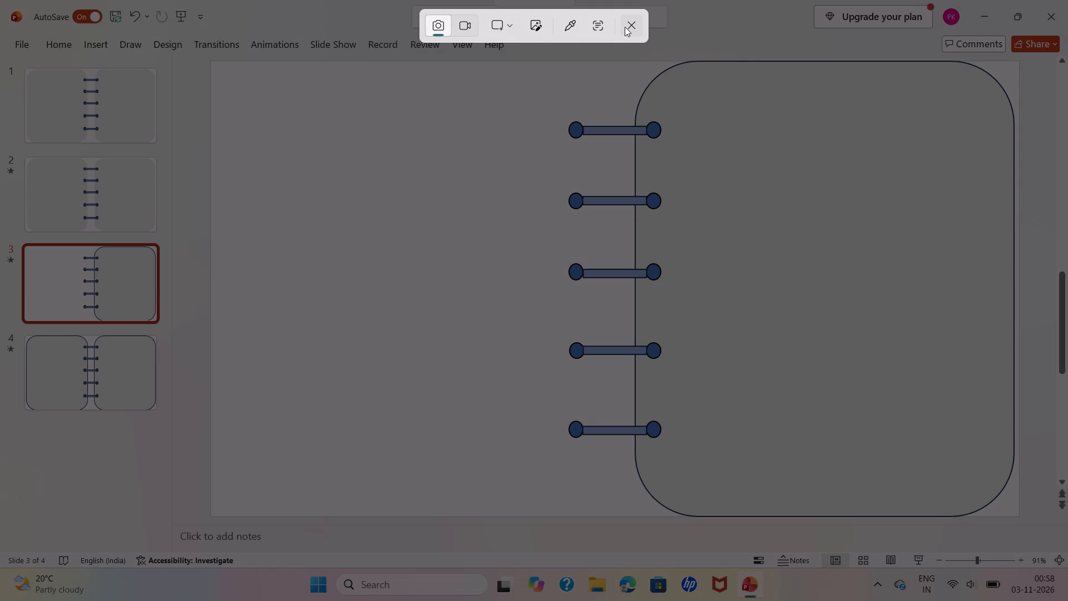
left_click(625, 27)
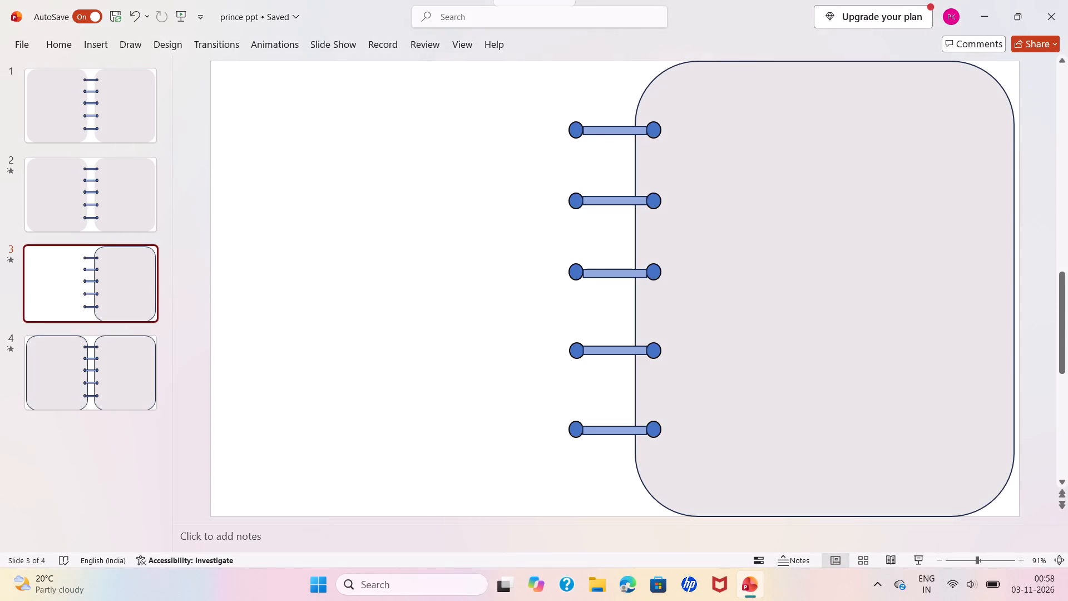
key("Delete")
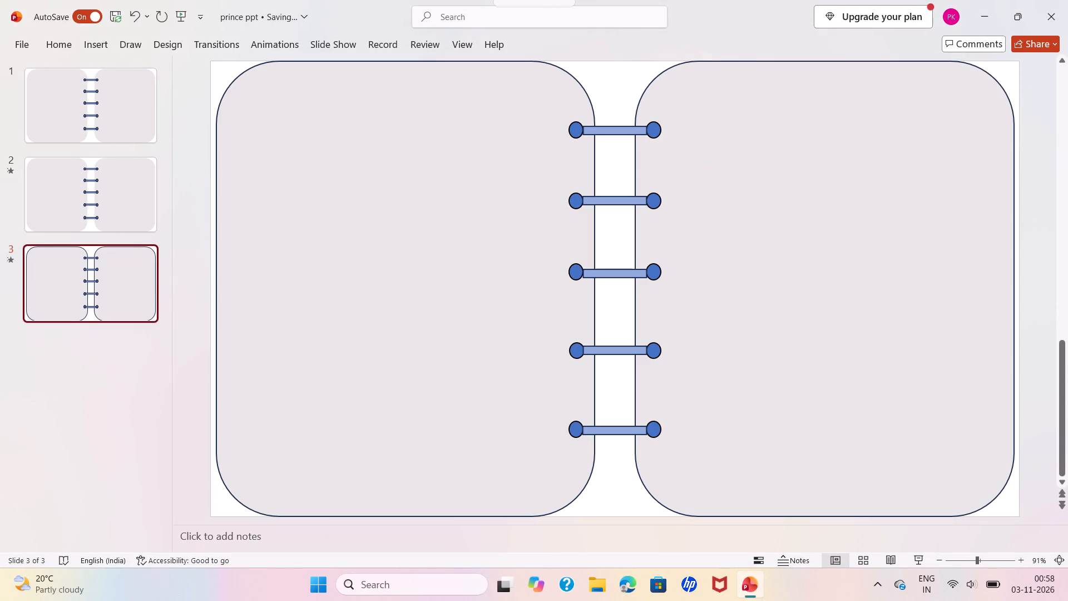
key("Print")
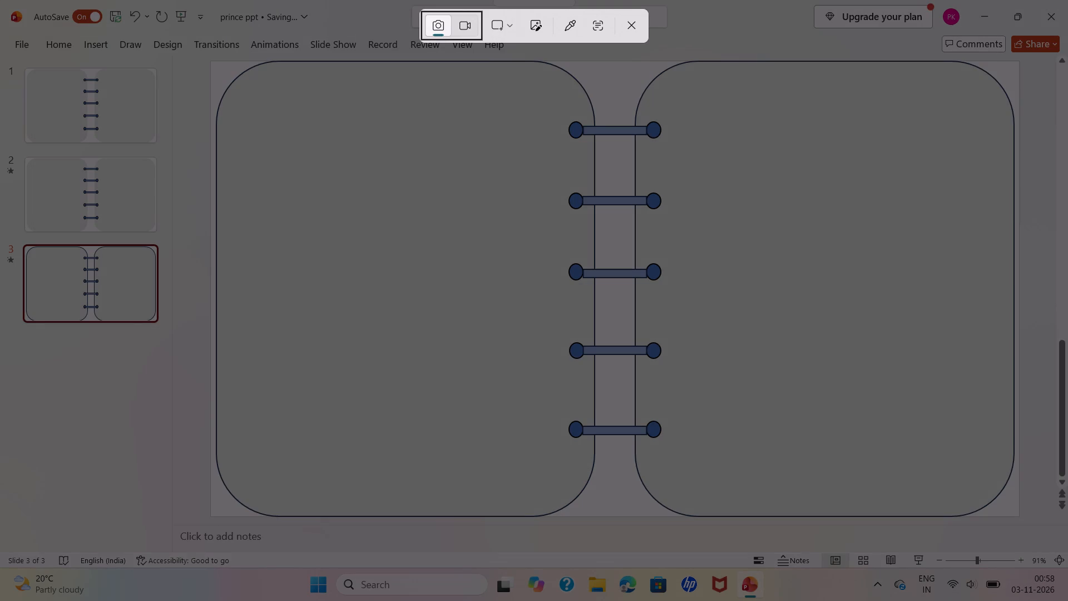
left_click(685, 186)
left_click(635, 32)
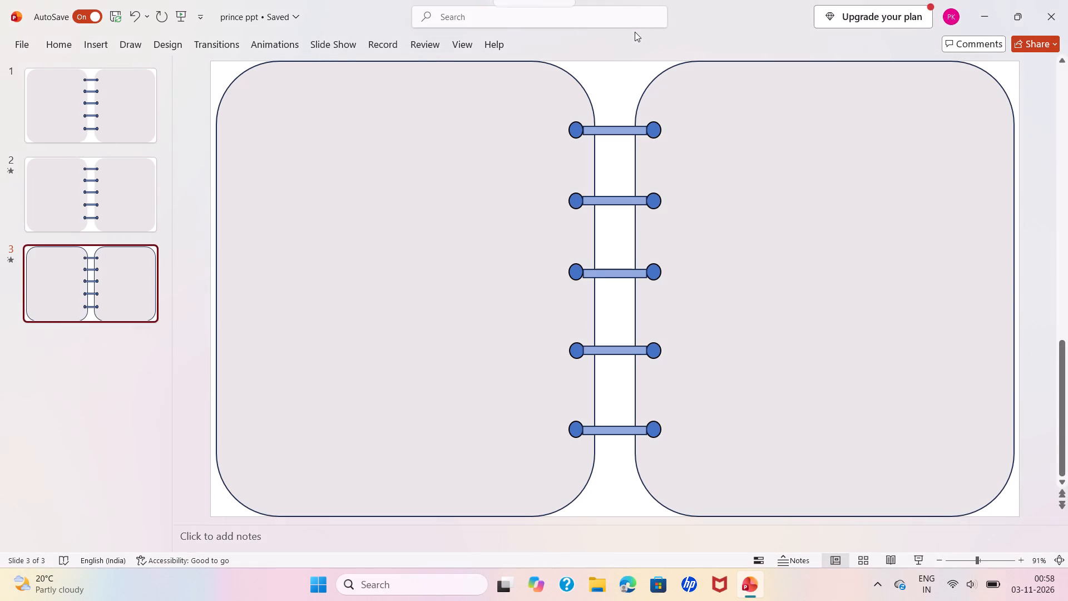
key("Delete")
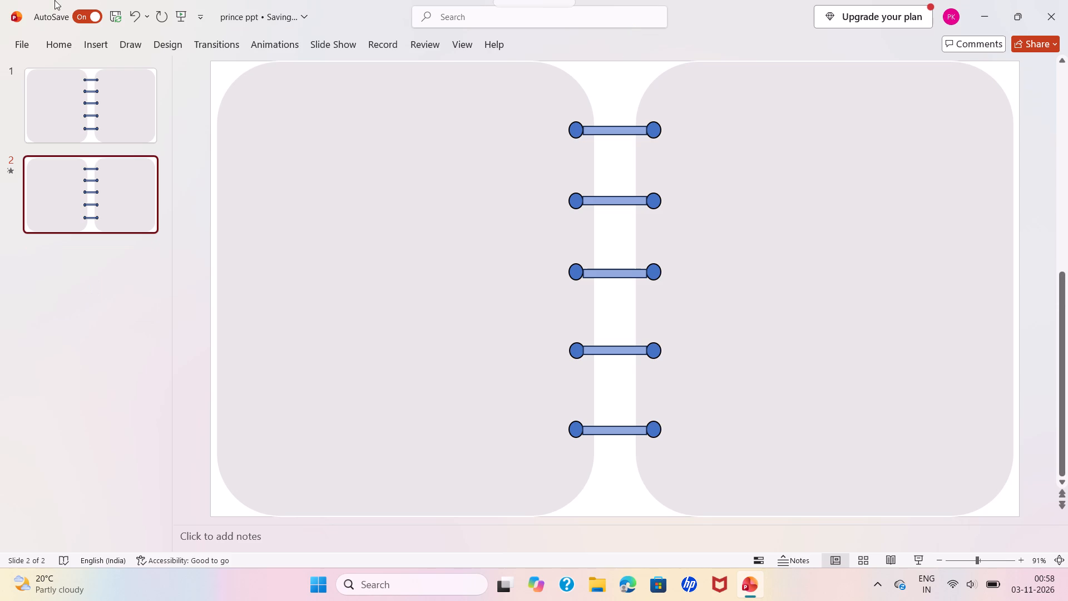
Go back to slide 1 of the presentation.
left_click(70, 75)
left_click(86, 157)
left_click(68, 97)
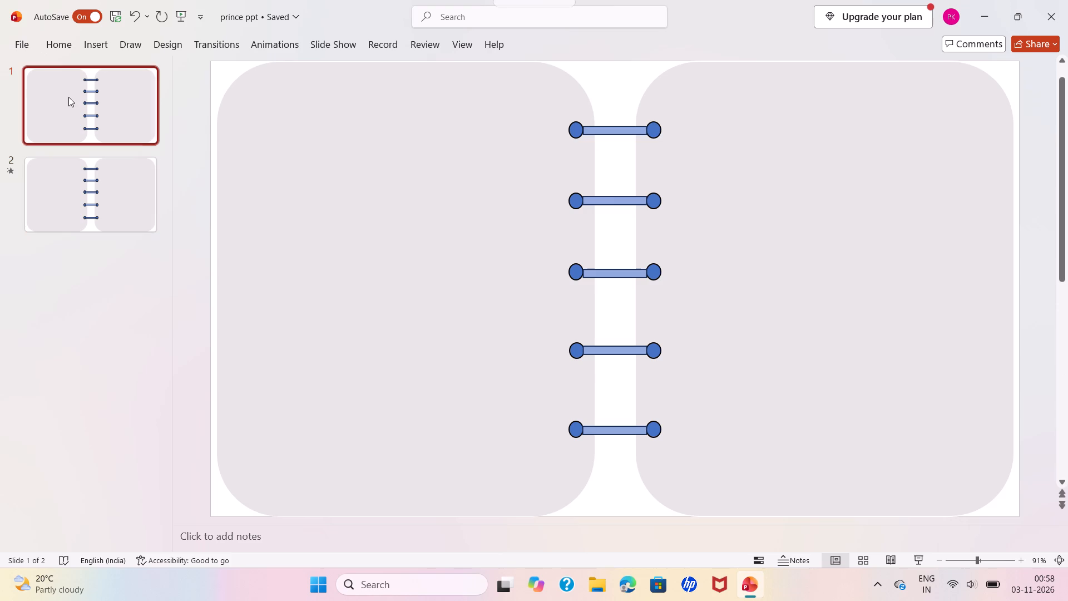
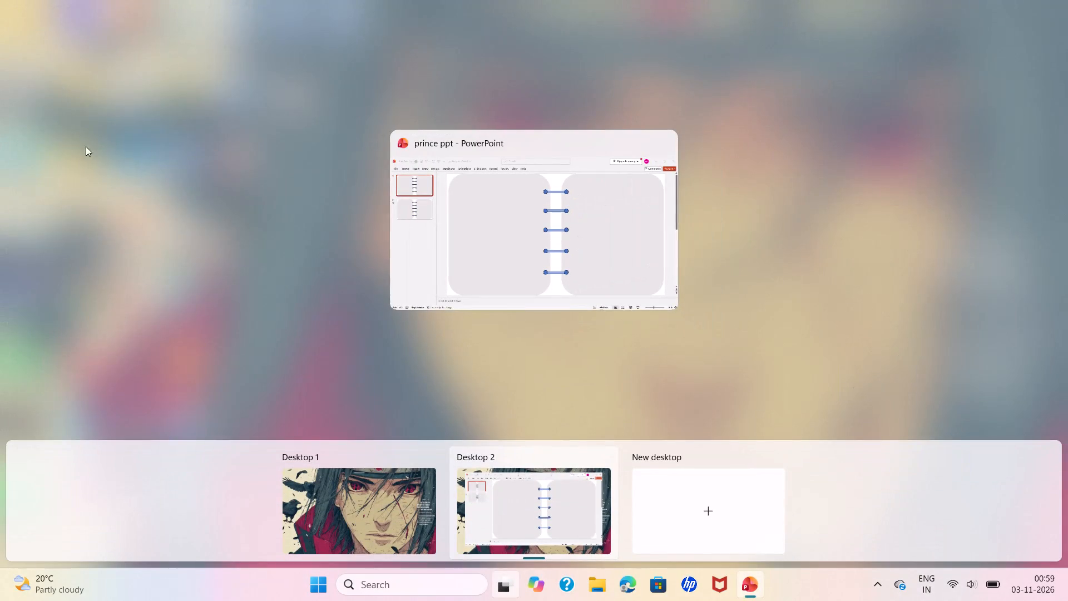
Switch from the presentation's virtual desktop to Desktop 1.
left_click(354, 484)
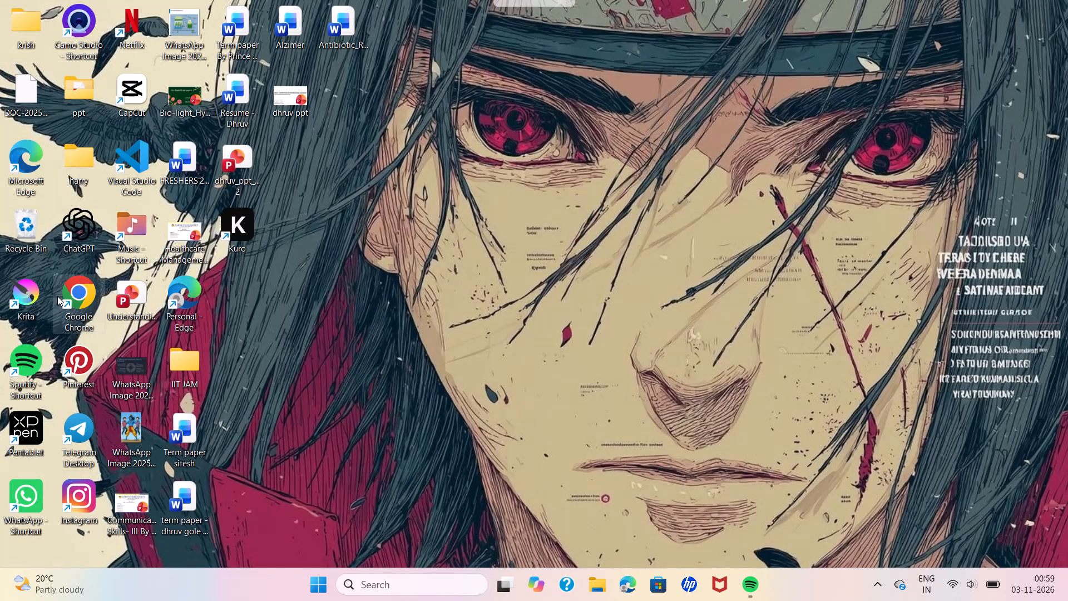
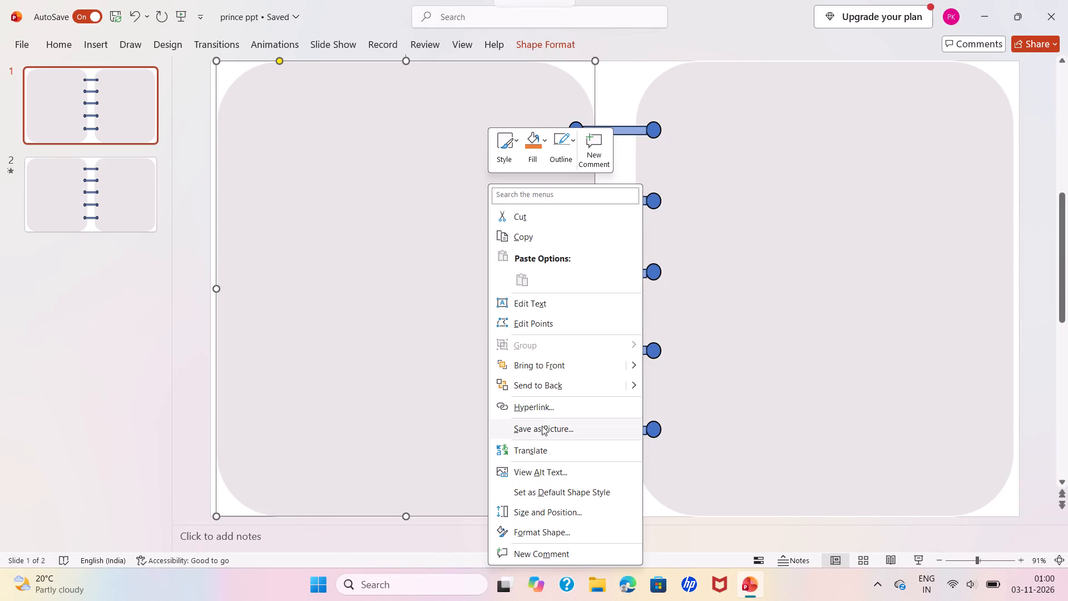
Fill the left notebook page on slide 1 with the maple-leaf picture "WhatsApp Image 2026-11-03 at 12.59.52 AM" from the Downloads folder.
right_click(358, 366)
left_click(308, 344)
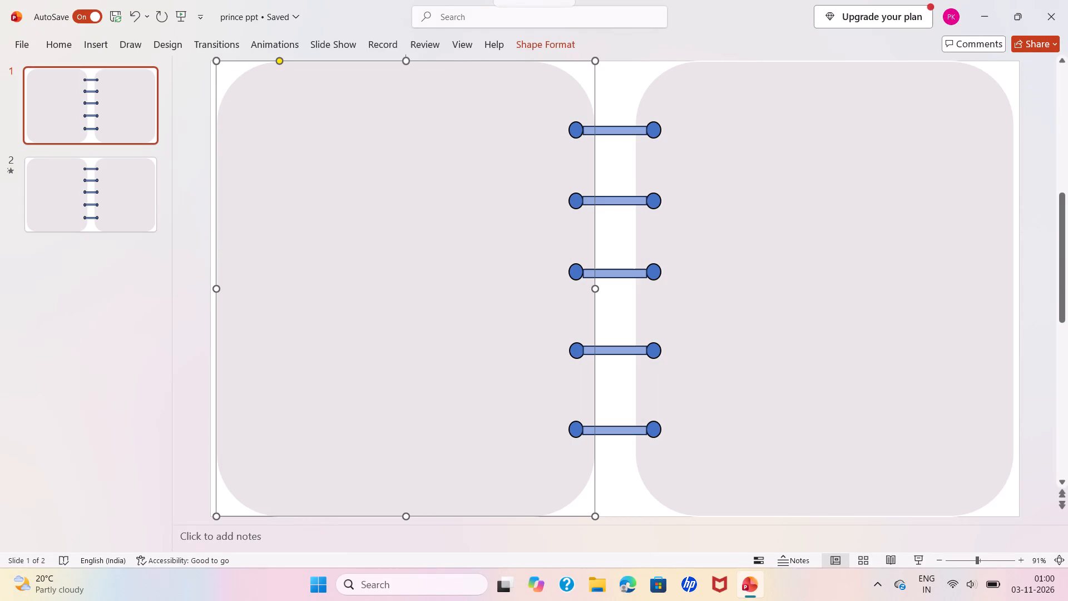
left_click(308, 344)
right_click(308, 344)
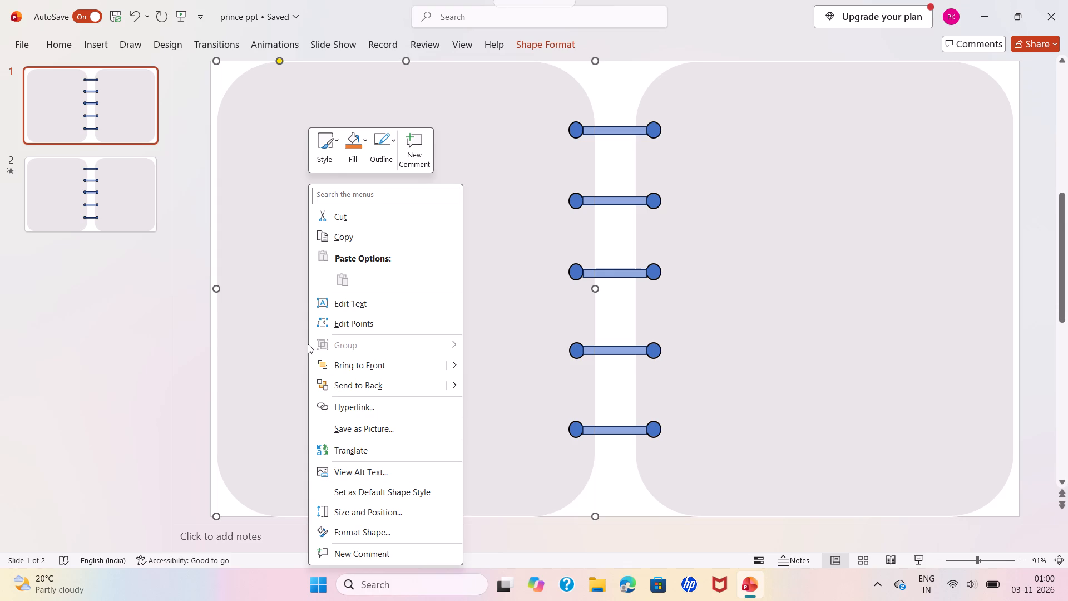
scroll(415, 413, "down", 2)
left_click(311, 141)
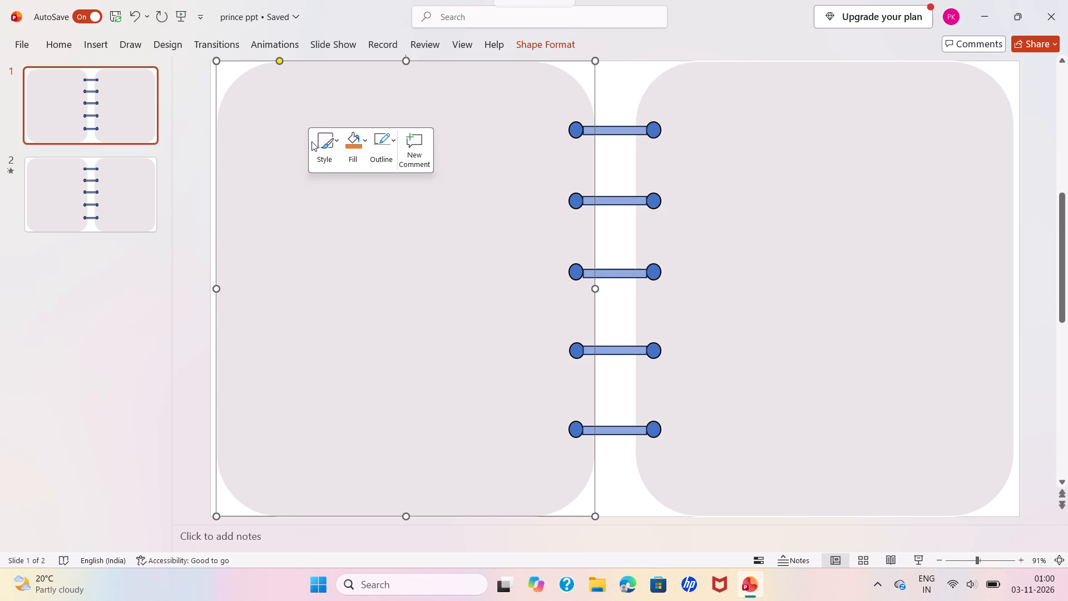
left_click(322, 145)
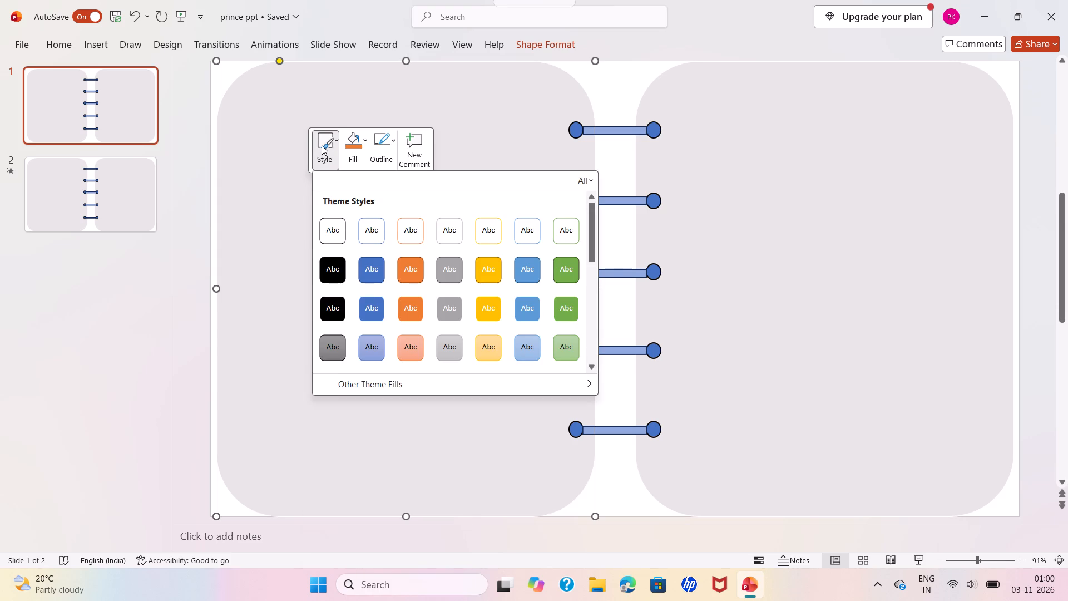
left_click(354, 149)
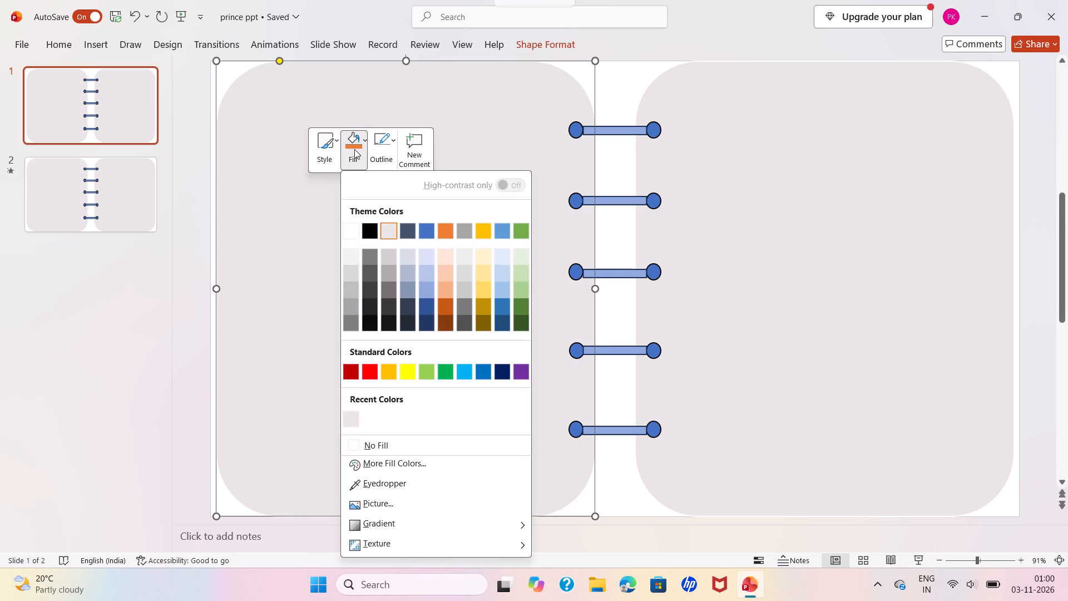
left_click(381, 506)
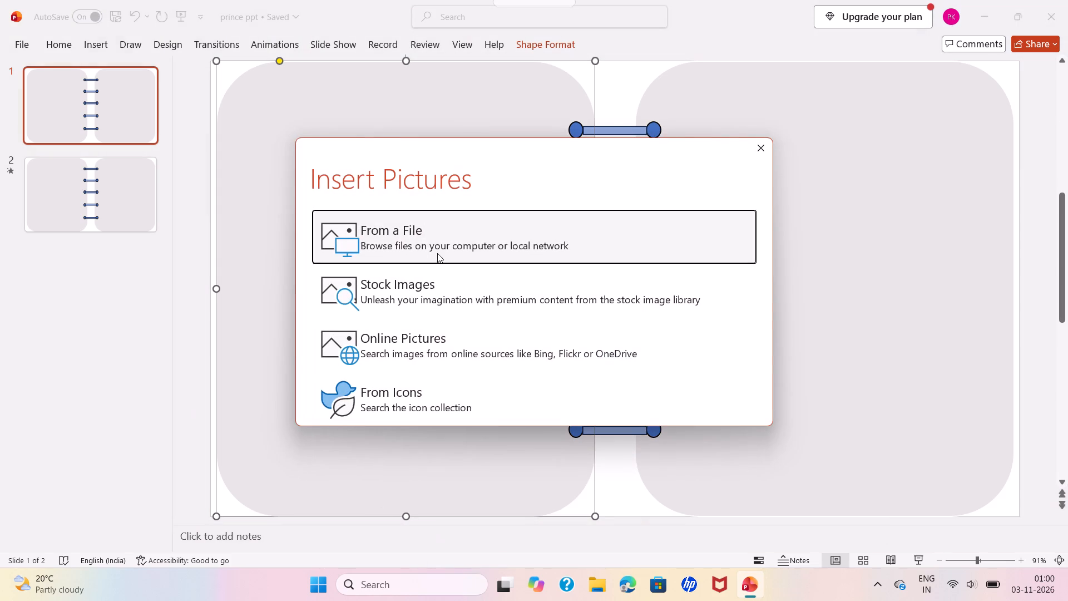
left_click(427, 247)
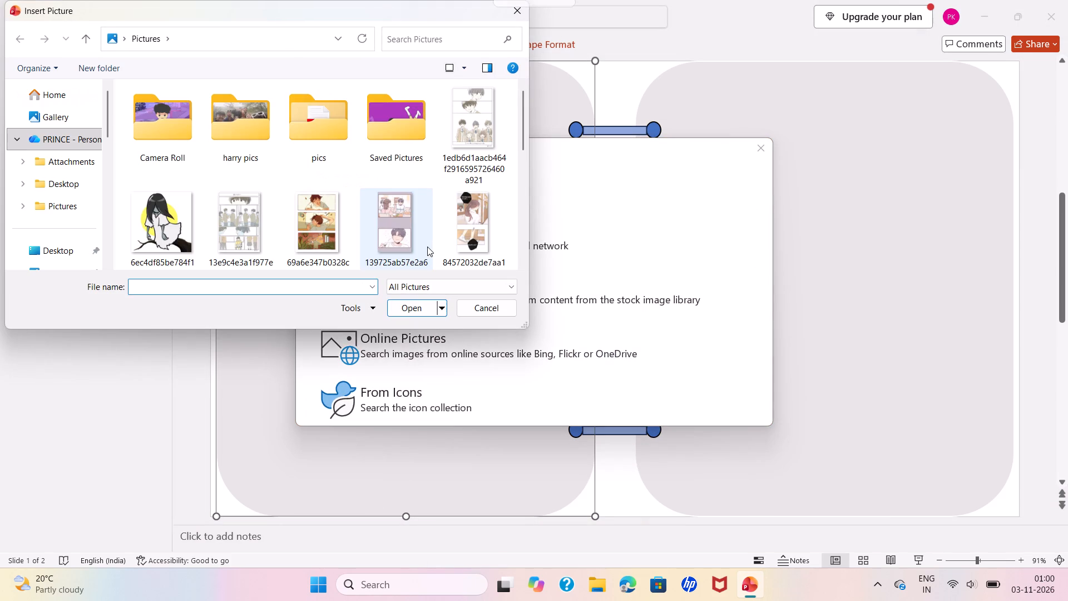
scroll(47, 220, "down", 2)
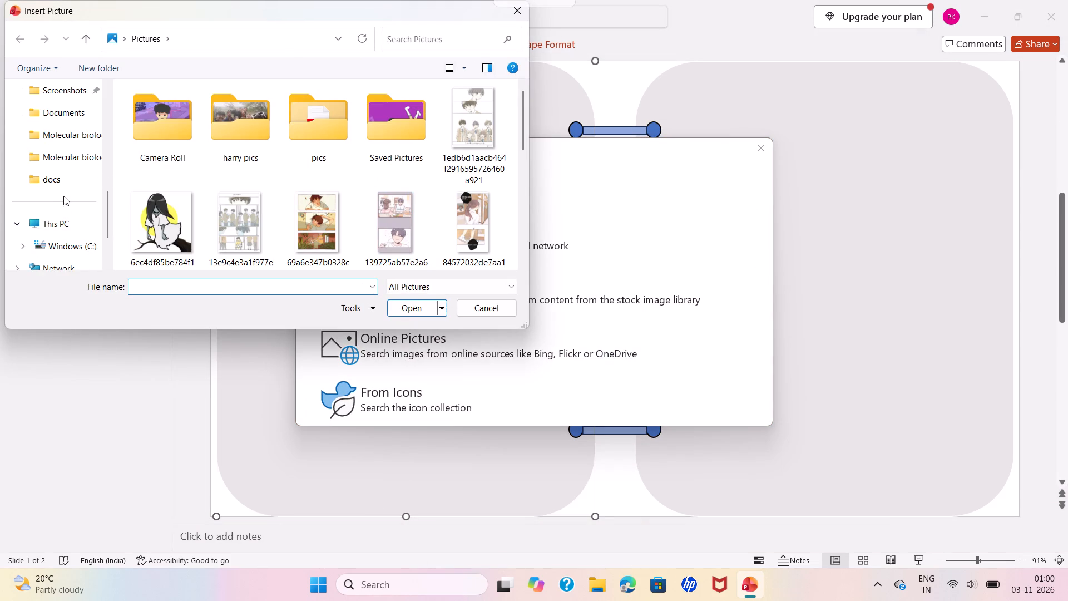
scroll(63, 196, "up", 1)
scroll(63, 196, "down", 1)
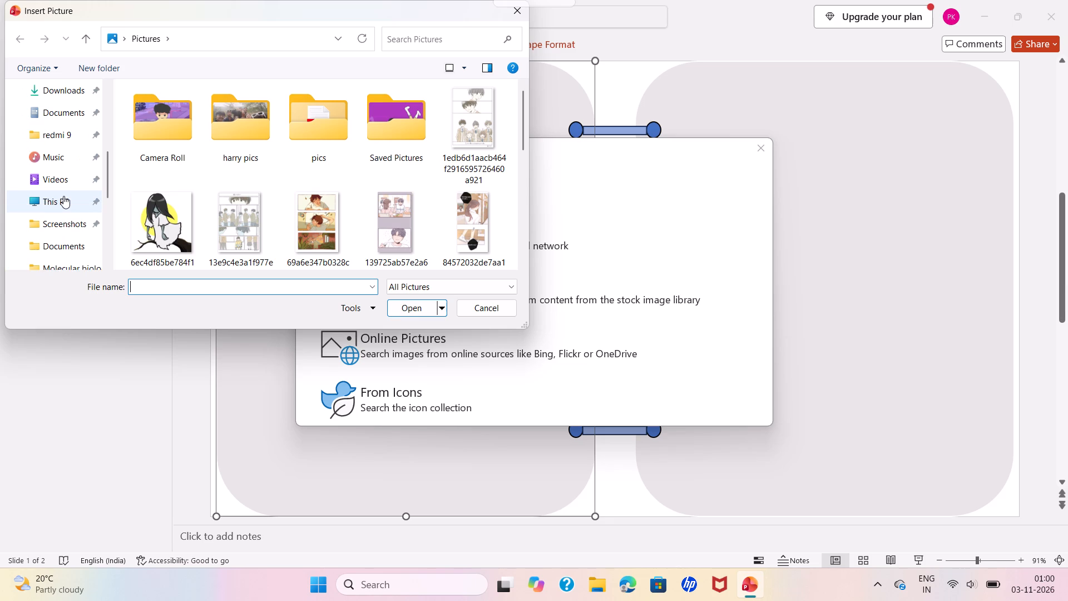
scroll(63, 196, "up", 1)
scroll(63, 196, "down", 1)
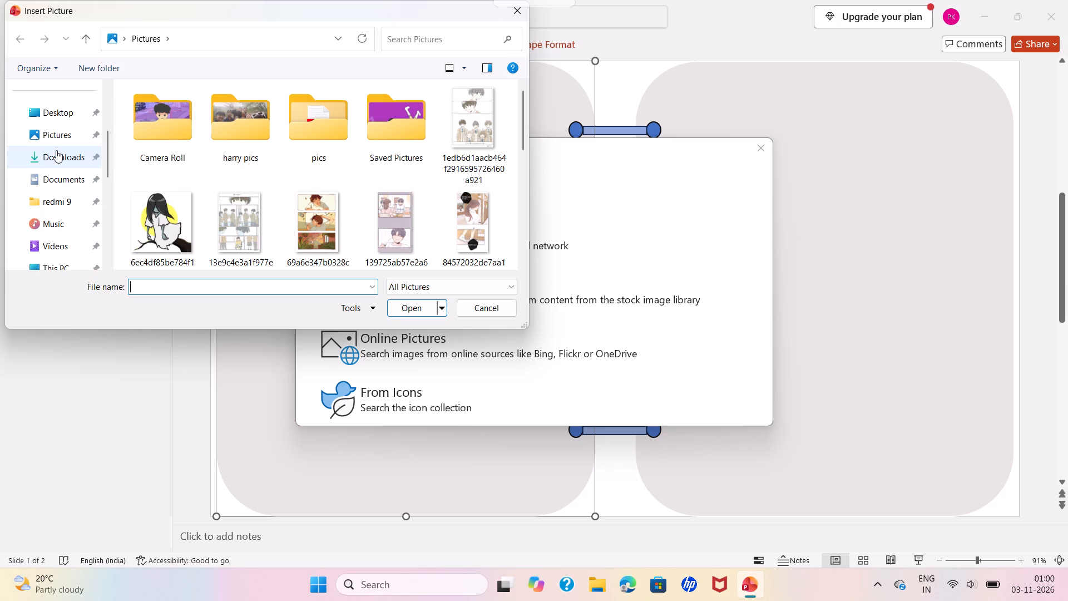
left_click(56, 150)
left_click(176, 142)
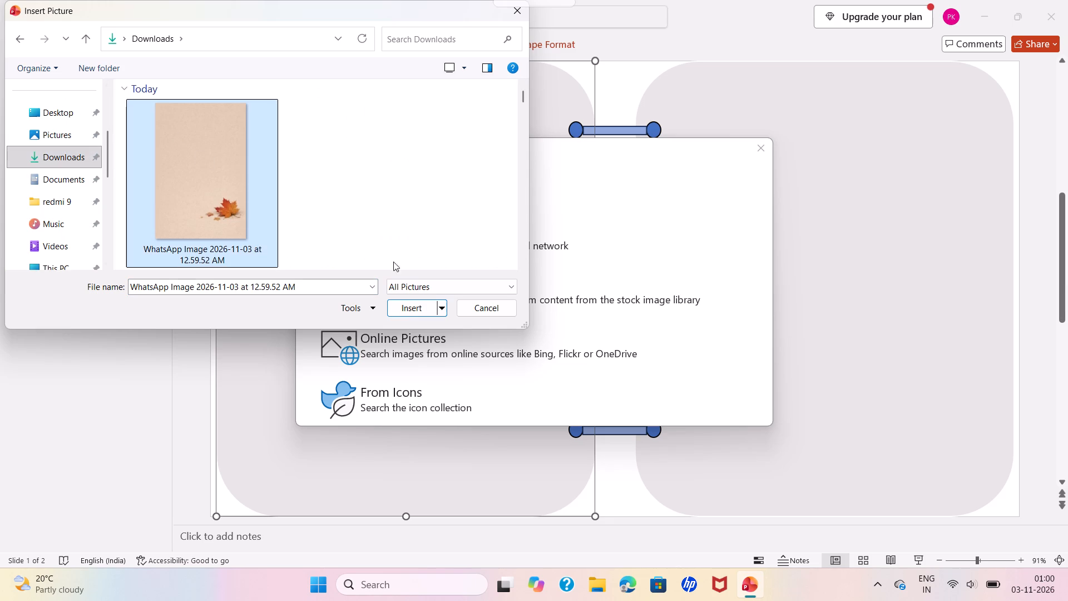
left_click(391, 306)
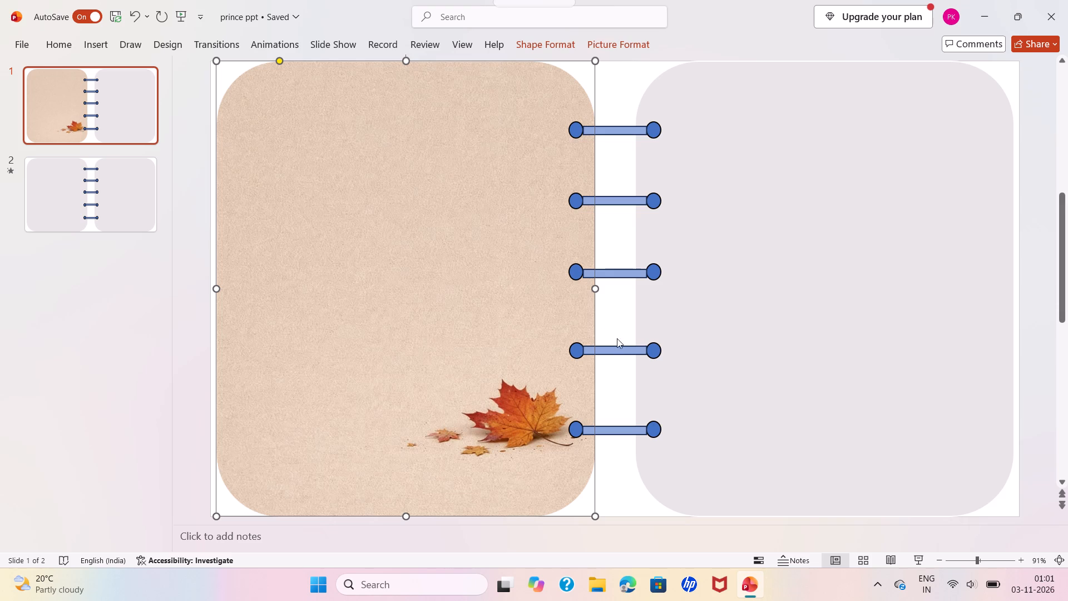
Fill the right notebook page on slide 1 with the same maple-leaf picture from the Downloads folder.
right_click(759, 335)
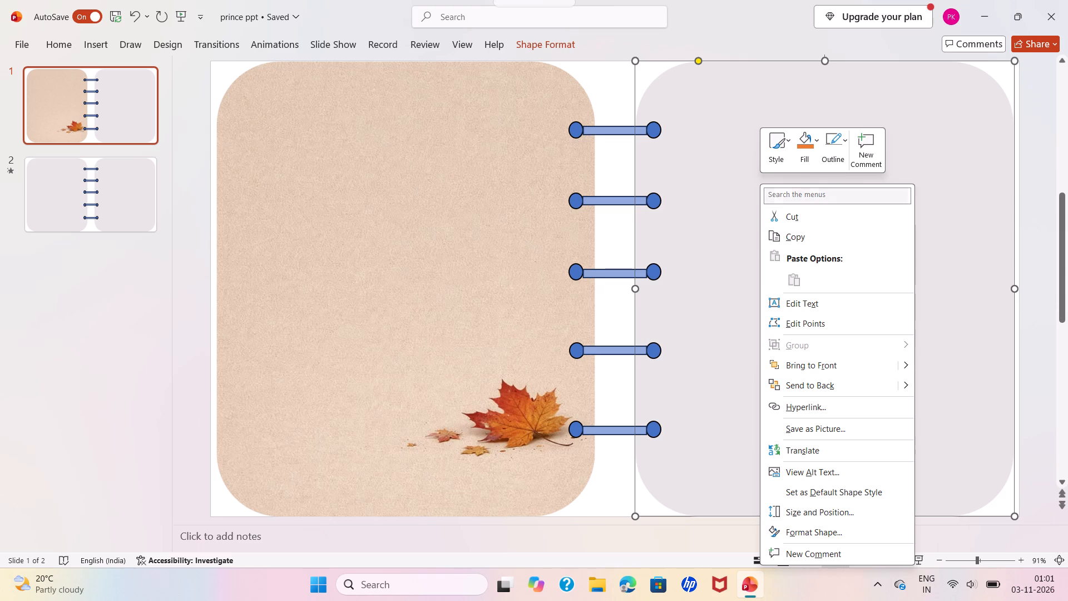
left_click(808, 160)
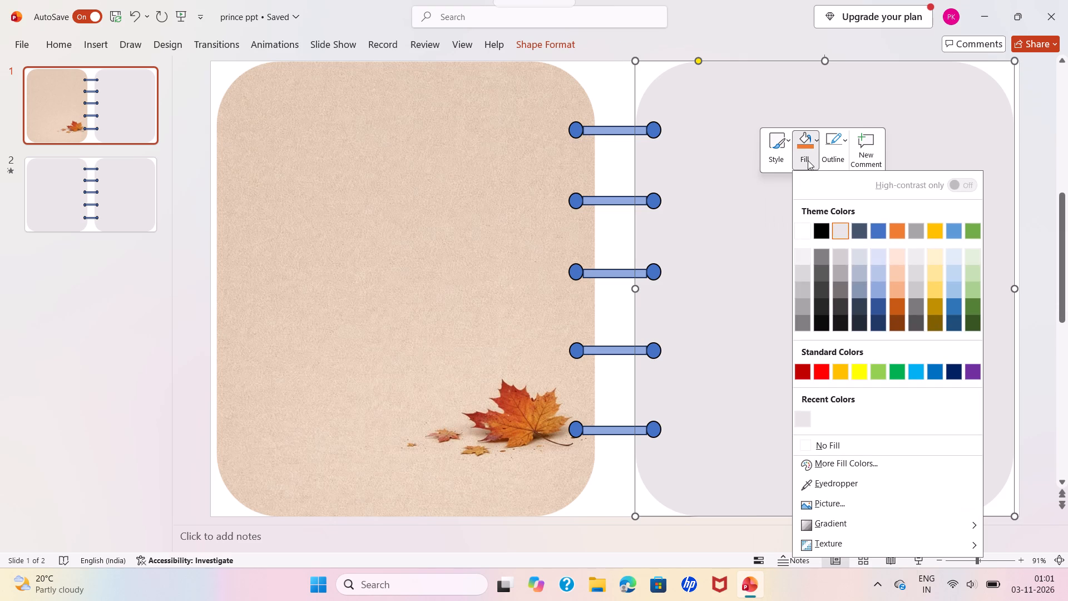
left_click(823, 504)
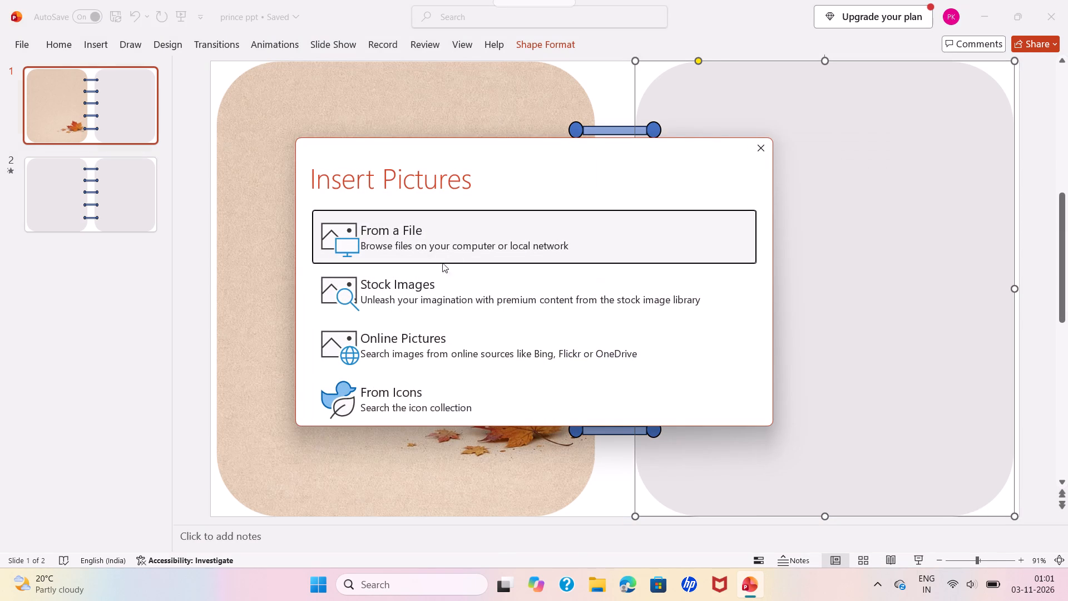
left_click(471, 236)
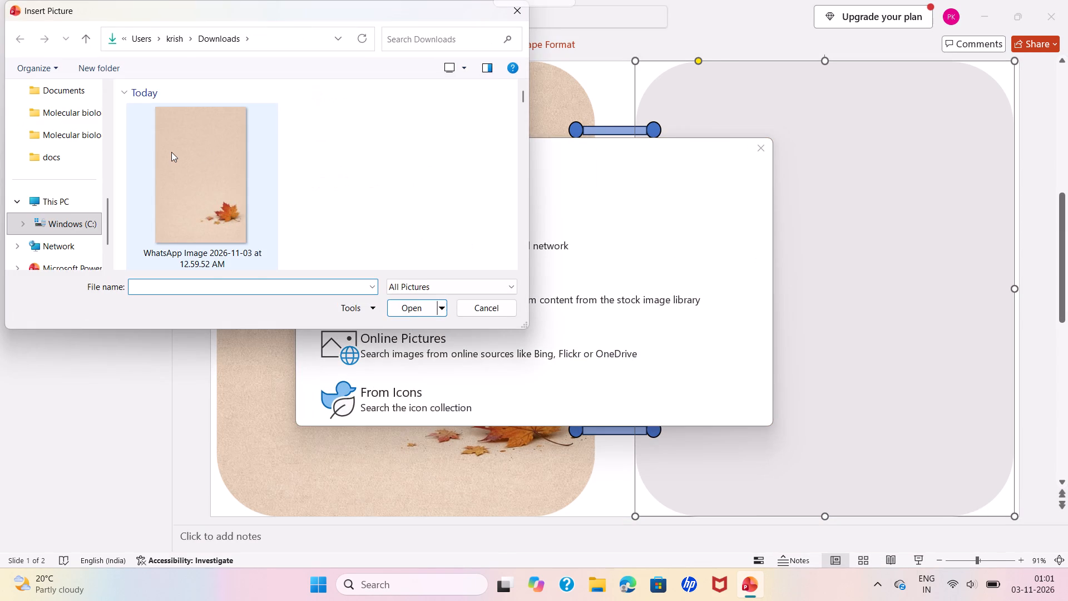
left_click(171, 152)
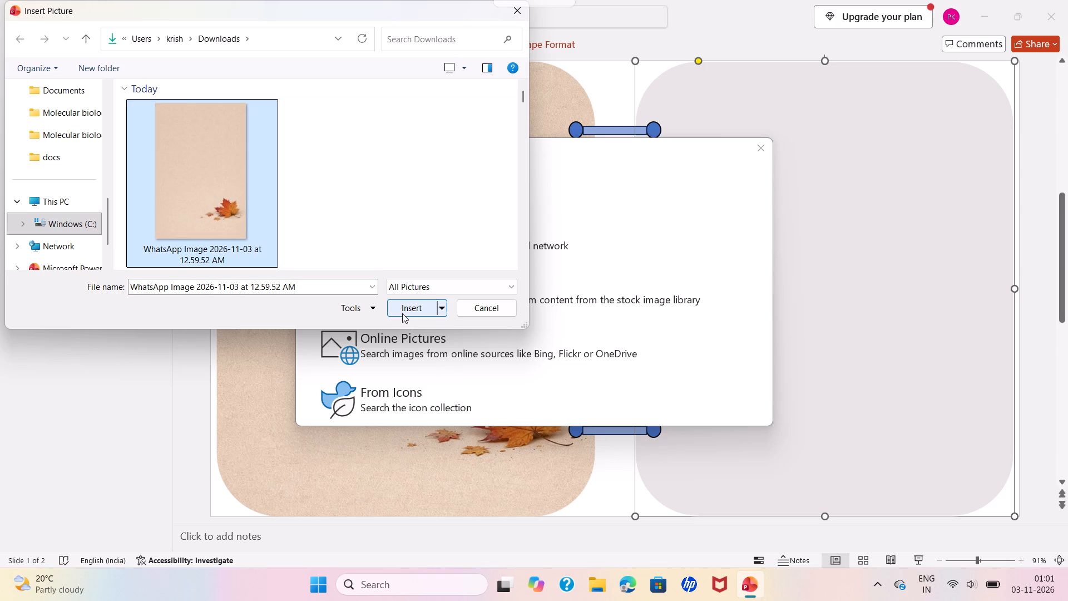
left_click(402, 313)
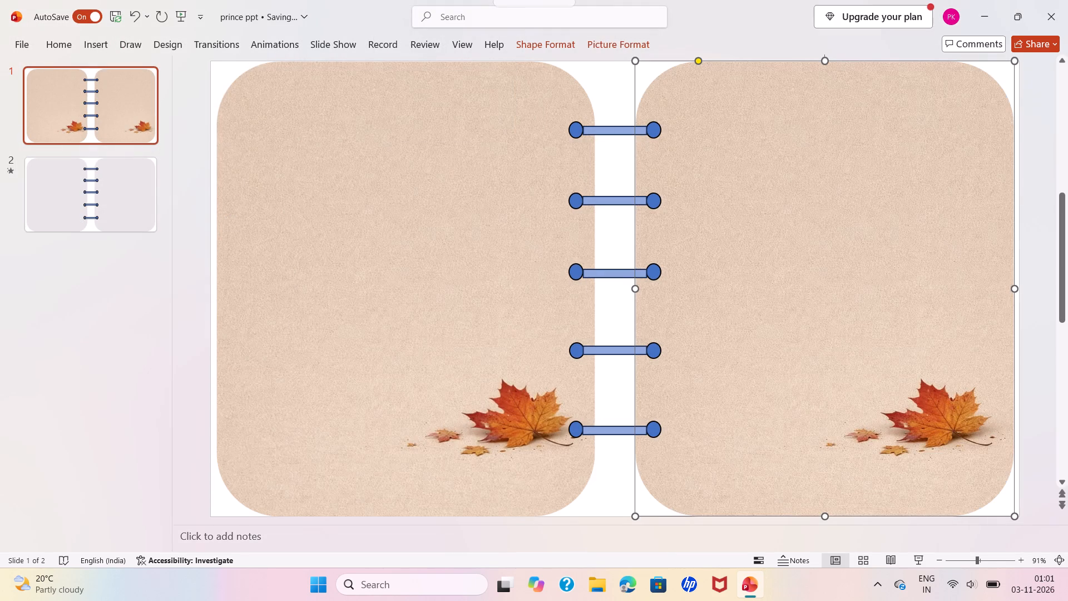
Select the bar of the topmost binder ring on slide 1 and try to open its formatting options.
left_click(478, 315)
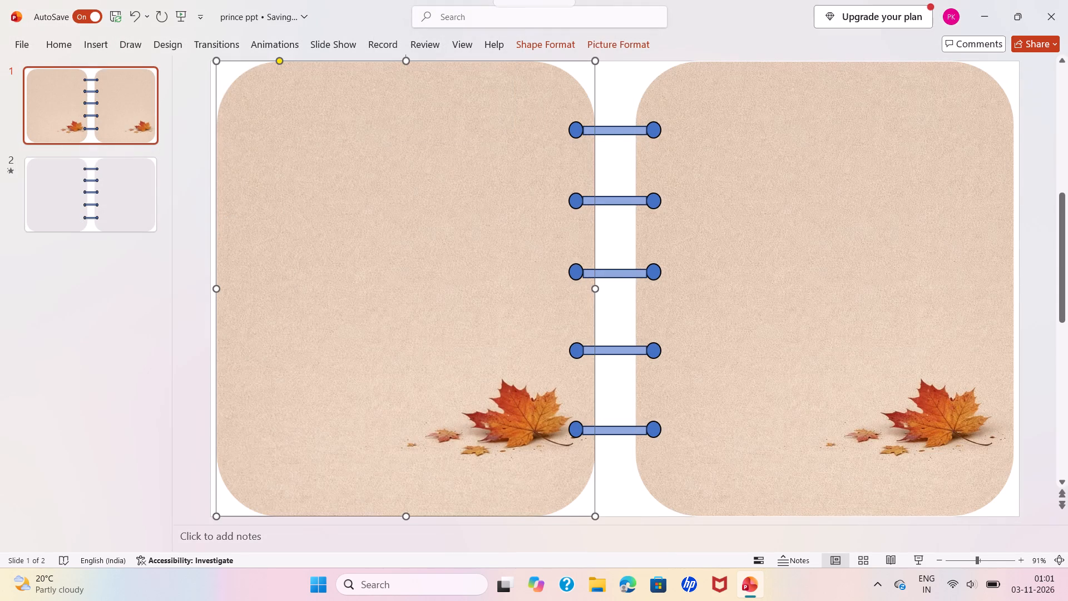
left_click(629, 279)
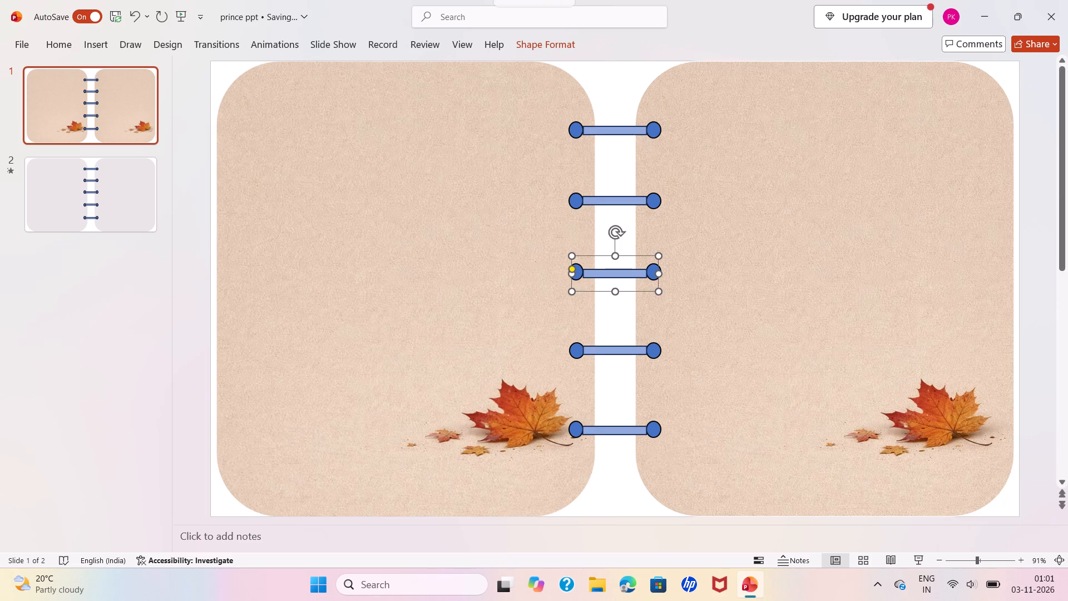
left_click(614, 131)
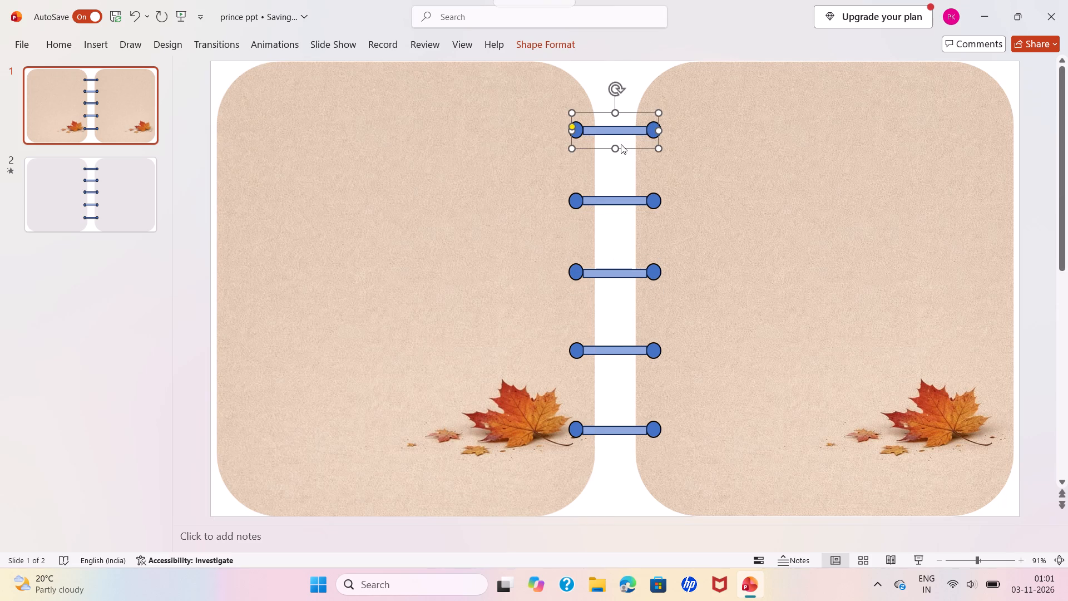
scroll(621, 144, "up", 2, "ctrl")
right_click(621, 144)
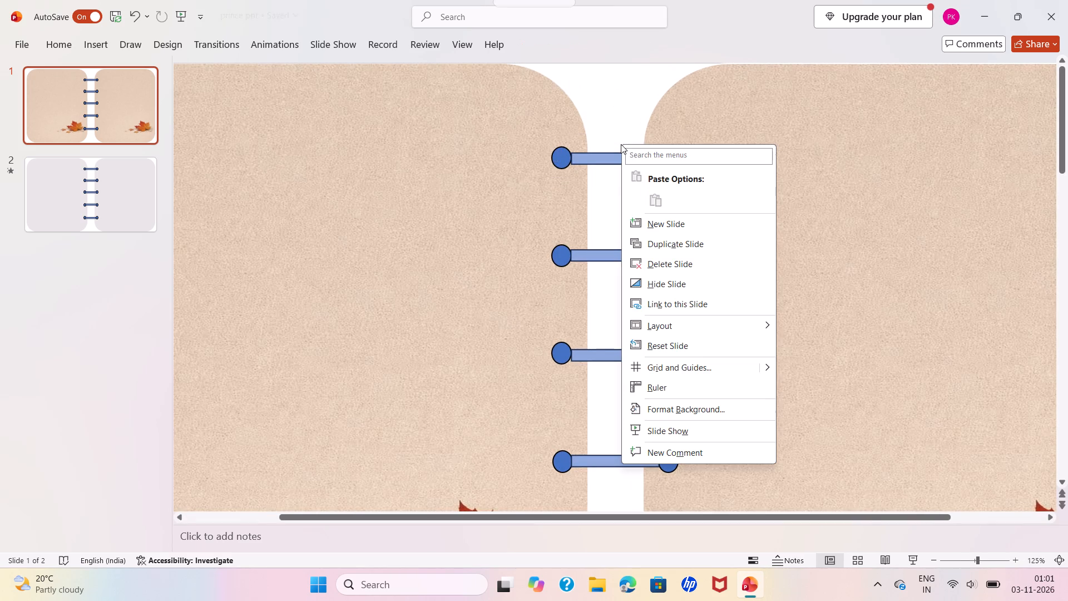
Fill the bars of the upper three binder rings with the darkest shade of the theme's gray accent color.
left_click_drag(606, 176, 604, 162)
left_click(604, 162)
right_click(604, 162)
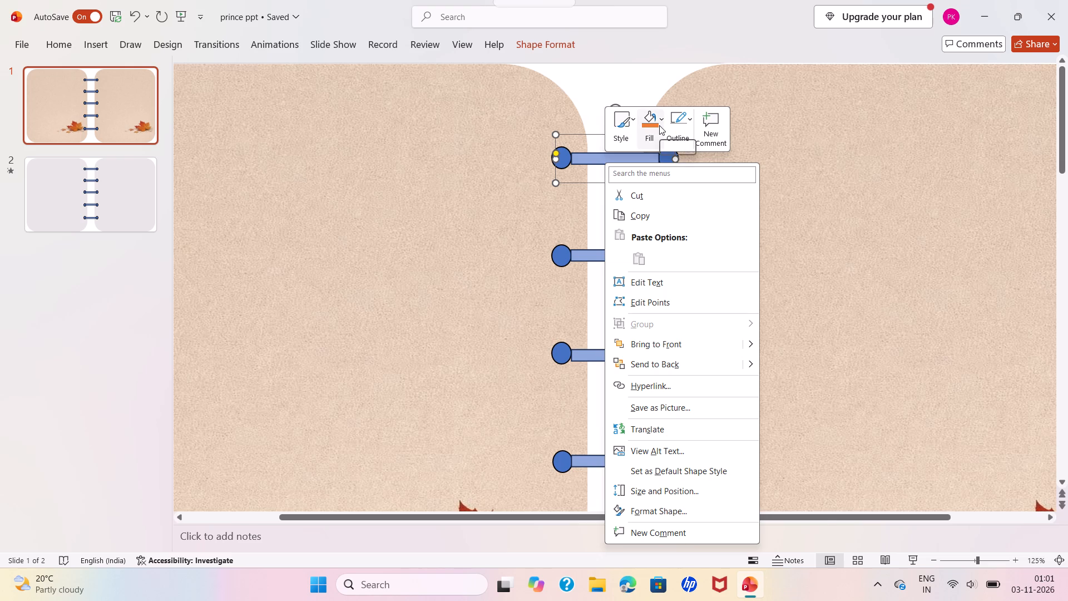
left_click(659, 125)
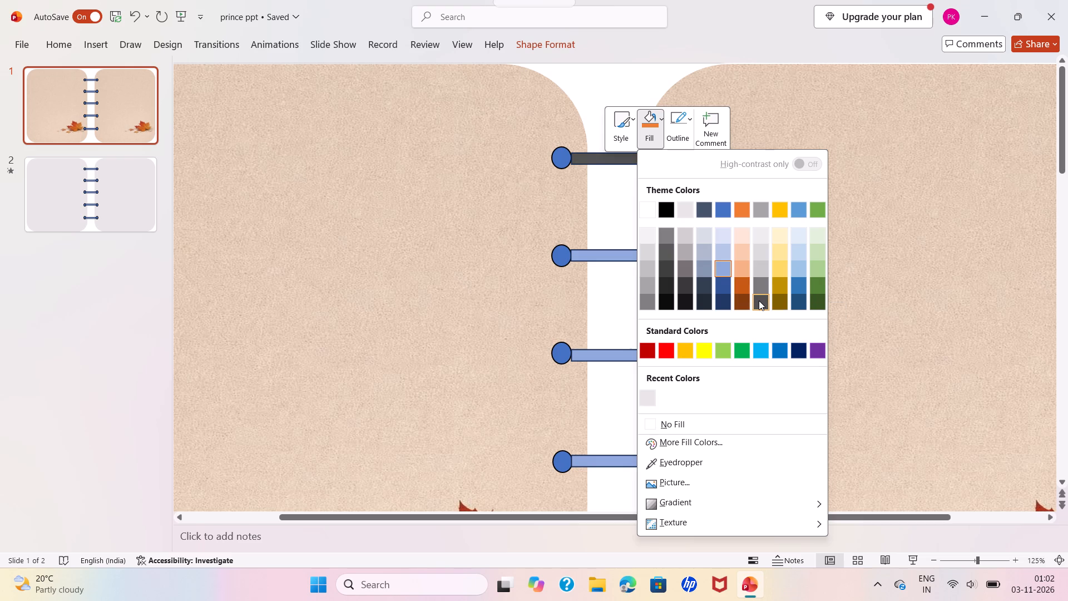
left_click(759, 300)
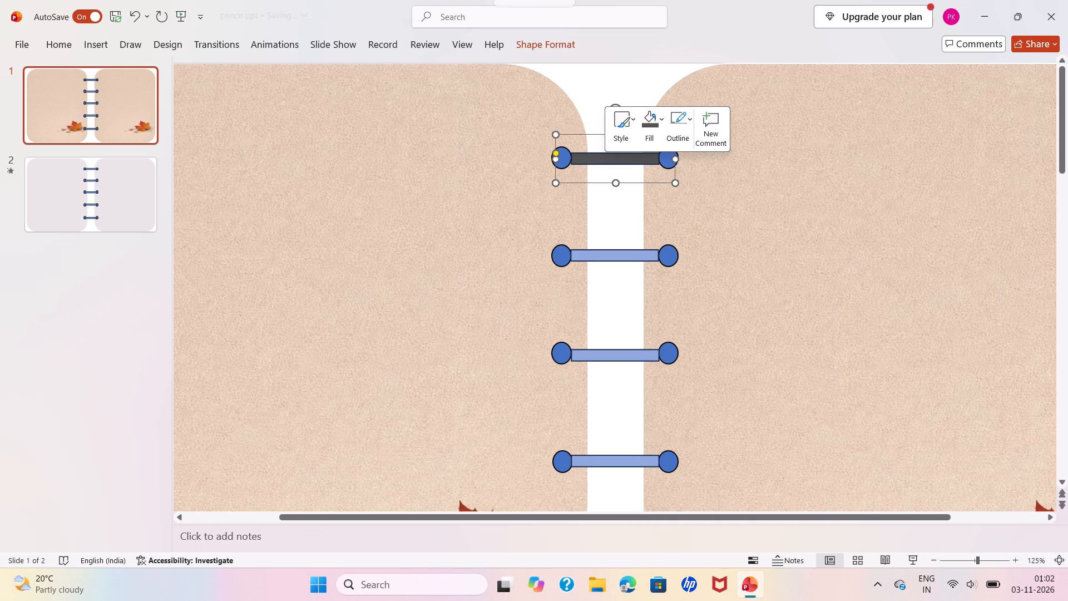
right_click(634, 262)
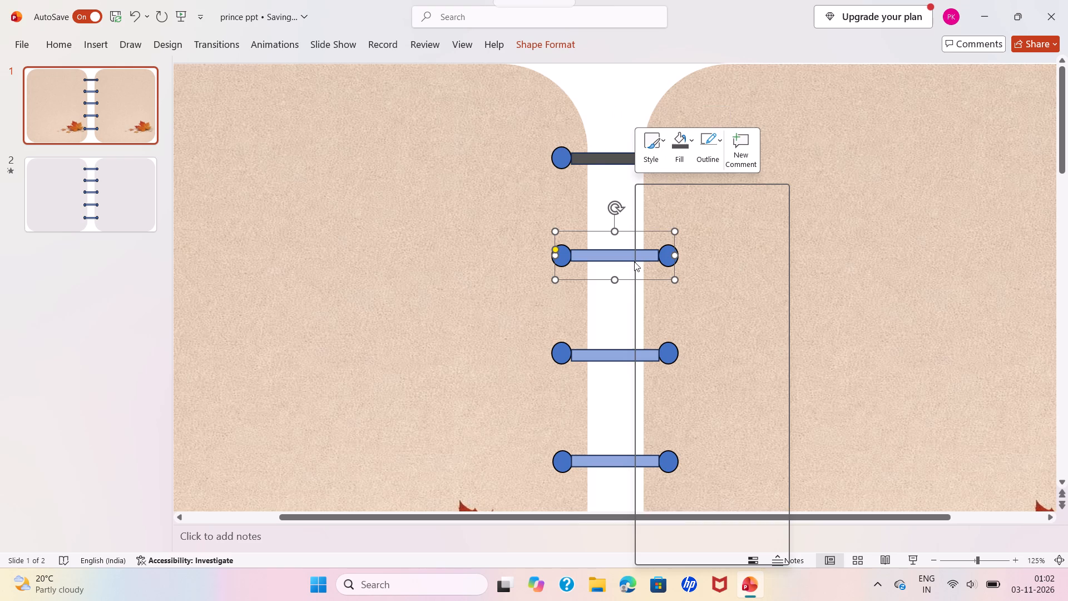
left_click(684, 150)
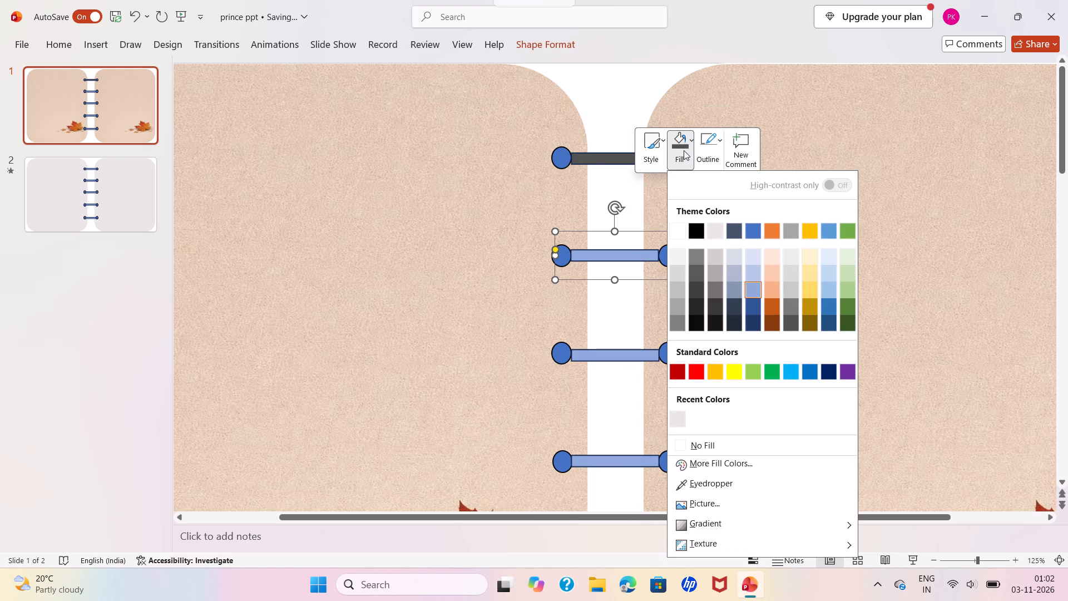
left_click(789, 322)
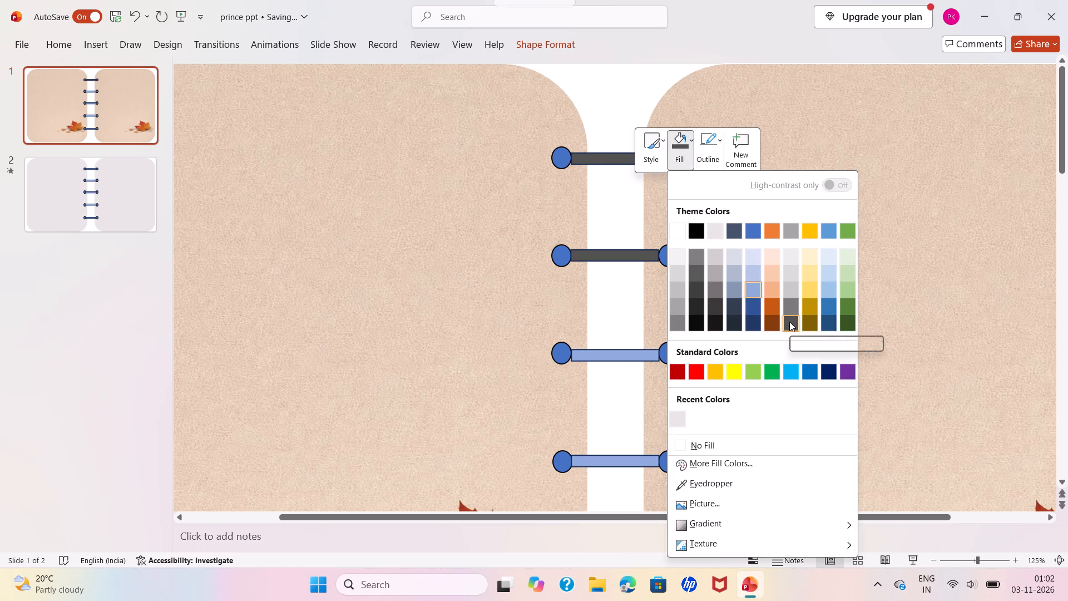
right_click(620, 354)
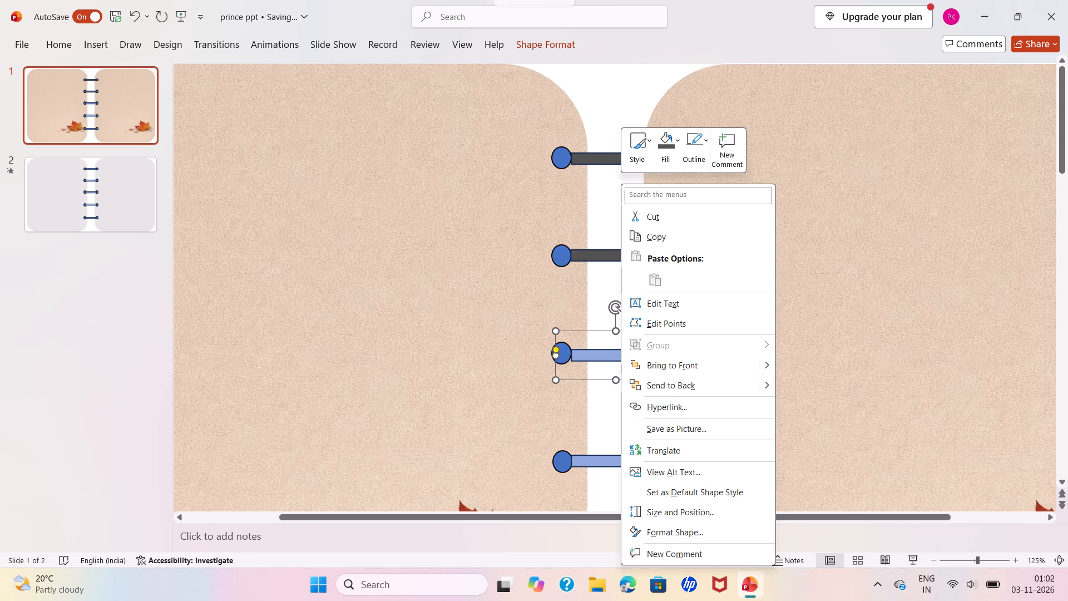
left_click(670, 162)
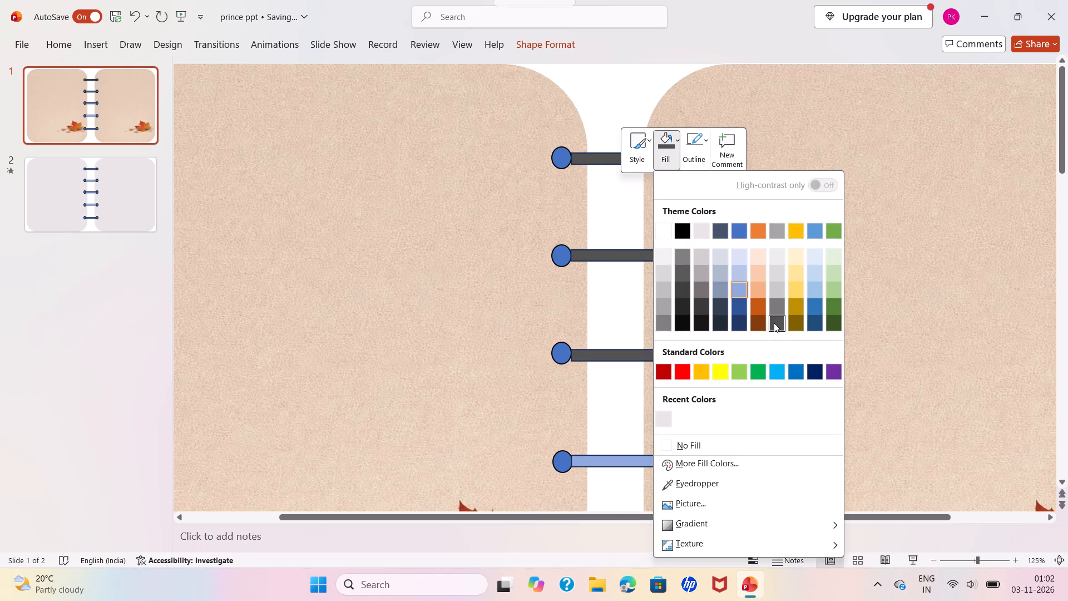
left_click(774, 323)
Fill the bars of the fourth and fifth binder rings with the same darkest gray accent shade.
scroll(711, 337, "down", 1)
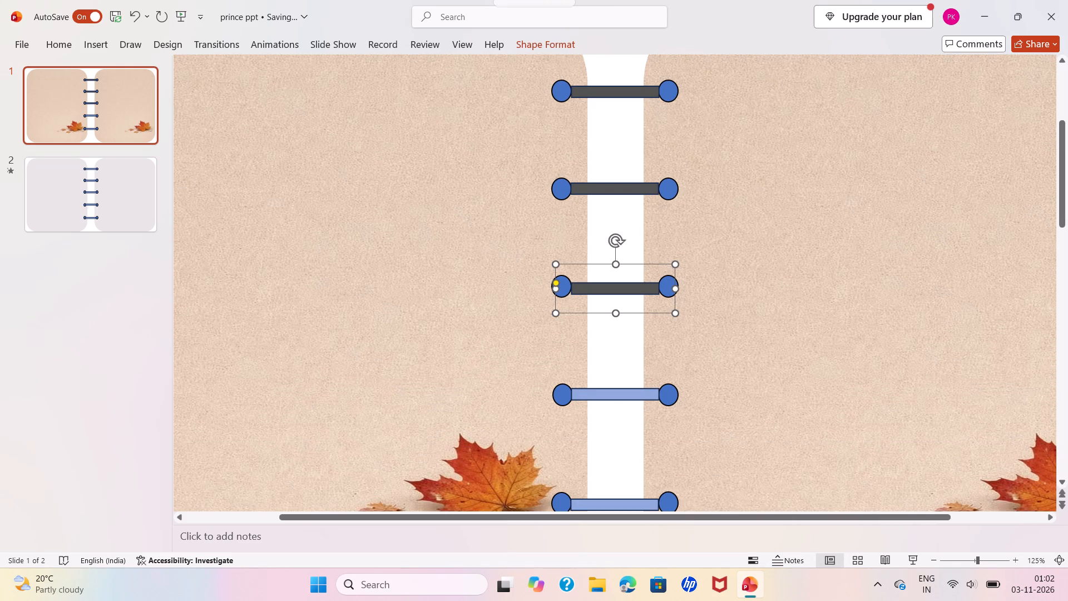
right_click(610, 398)
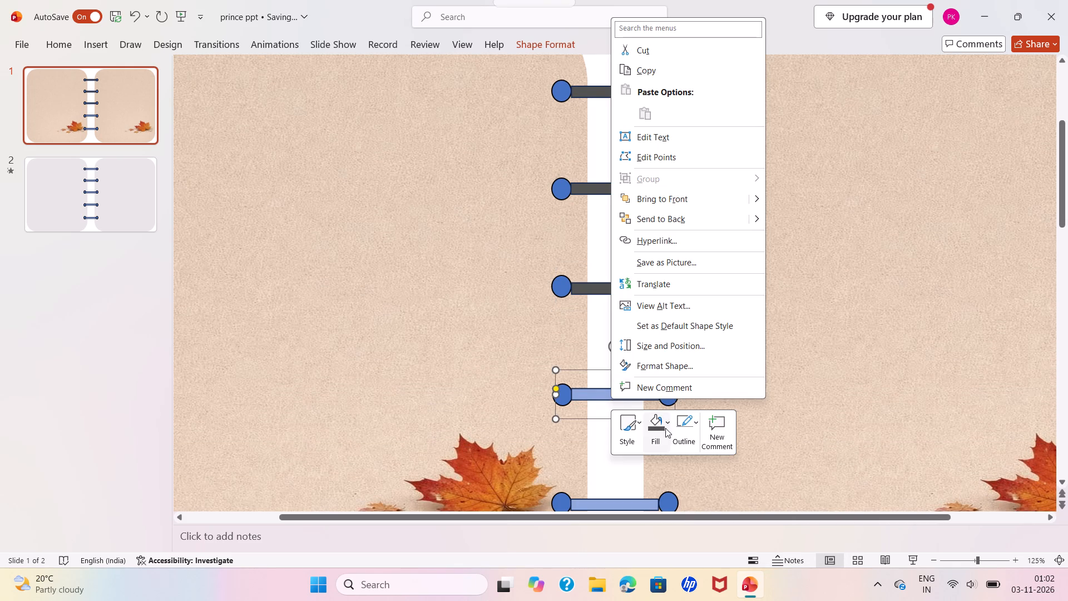
left_click(659, 428)
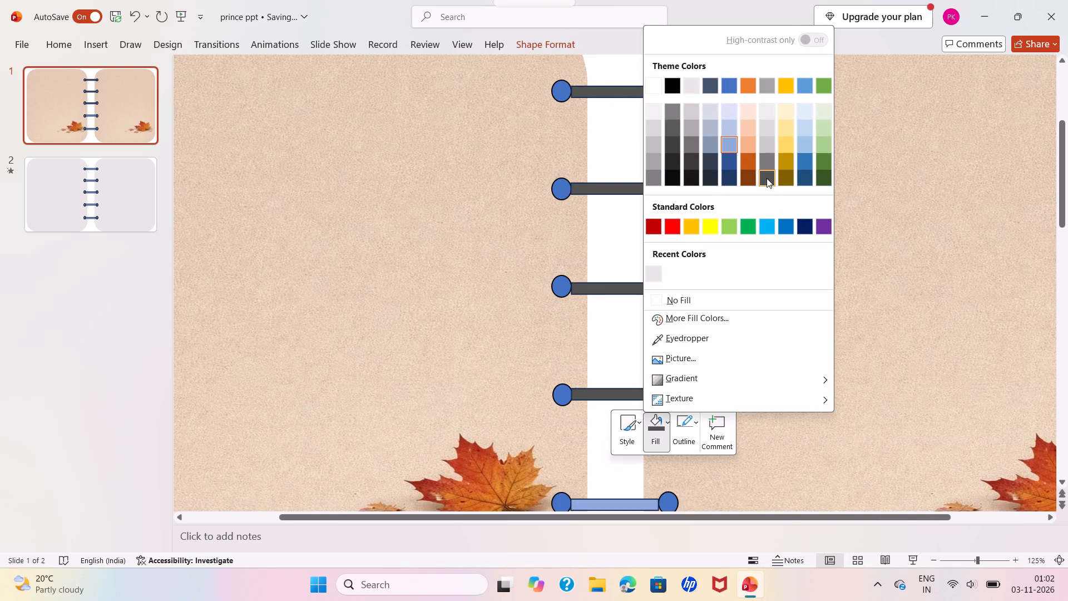
left_click(767, 178)
scroll(694, 334, "down", 1)
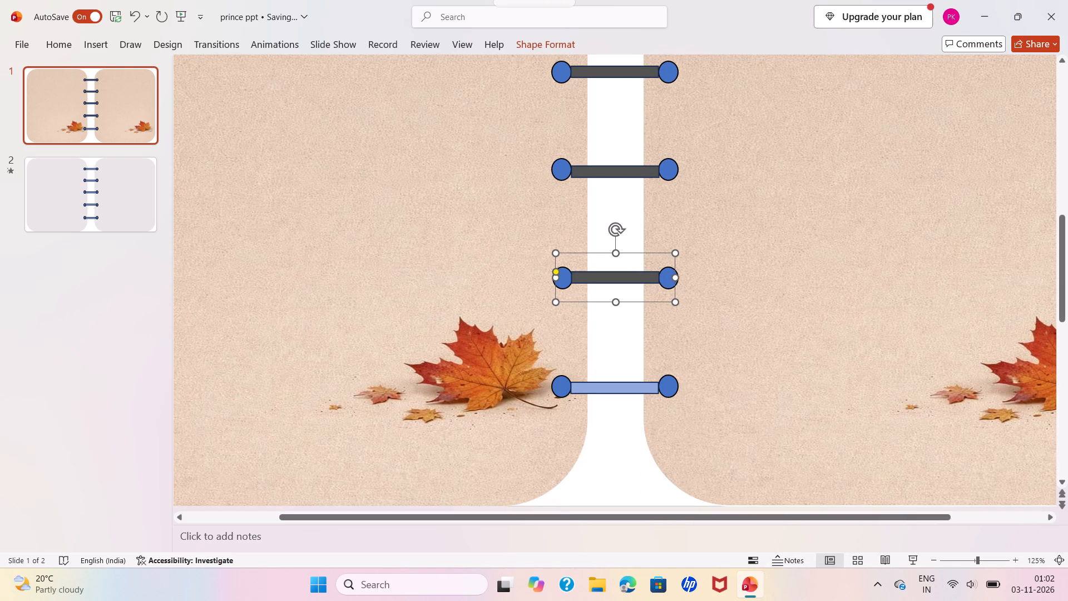
left_click(609, 390)
right_click(609, 390)
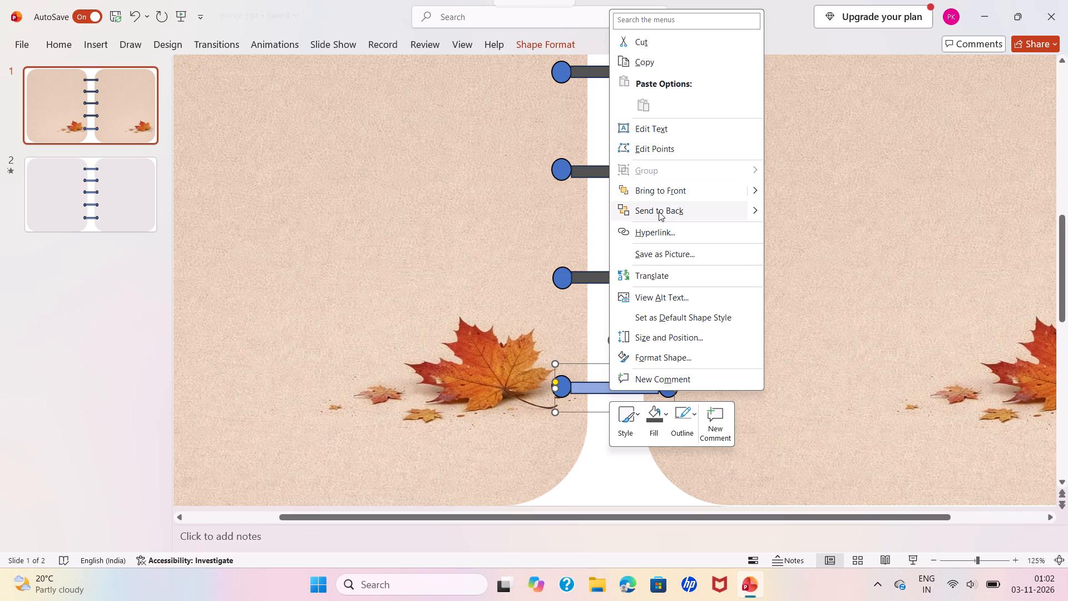
left_click(647, 423)
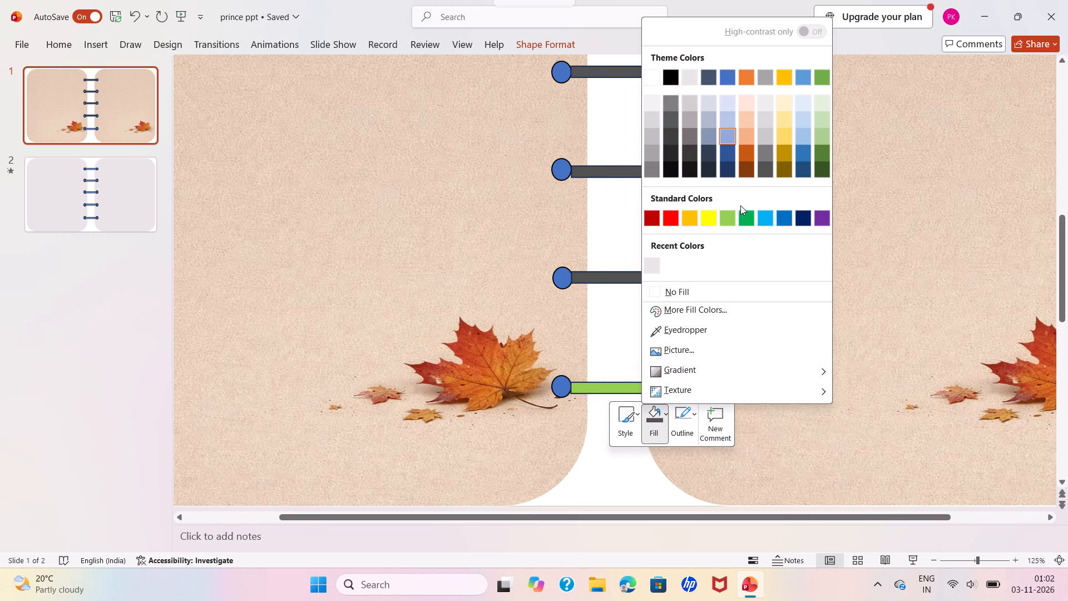
left_click(766, 162)
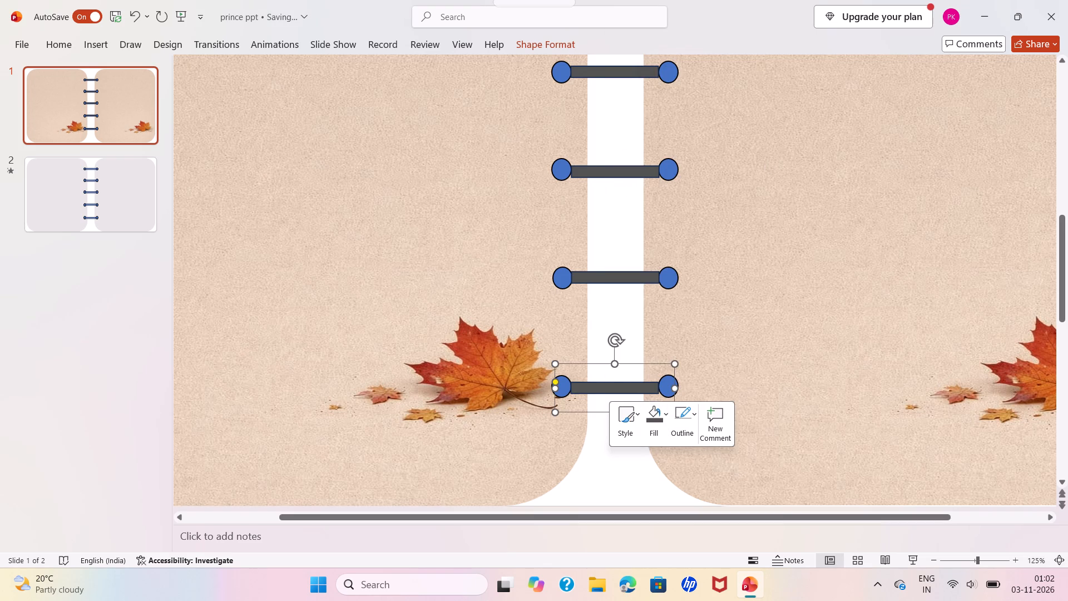
Fill the left end circles of the third, fourth and fifth binder rings with the light orange theme shade.
scroll(675, 275, "up", 2)
scroll(675, 275, "down", 2, "ctrl")
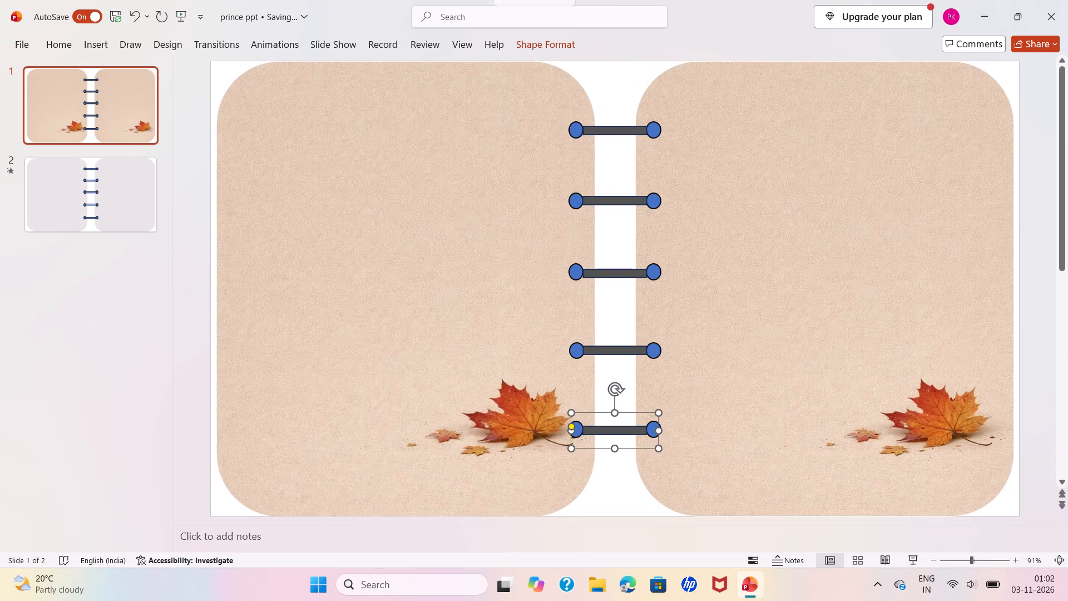
scroll(577, 131, "up", 2, "ctrl")
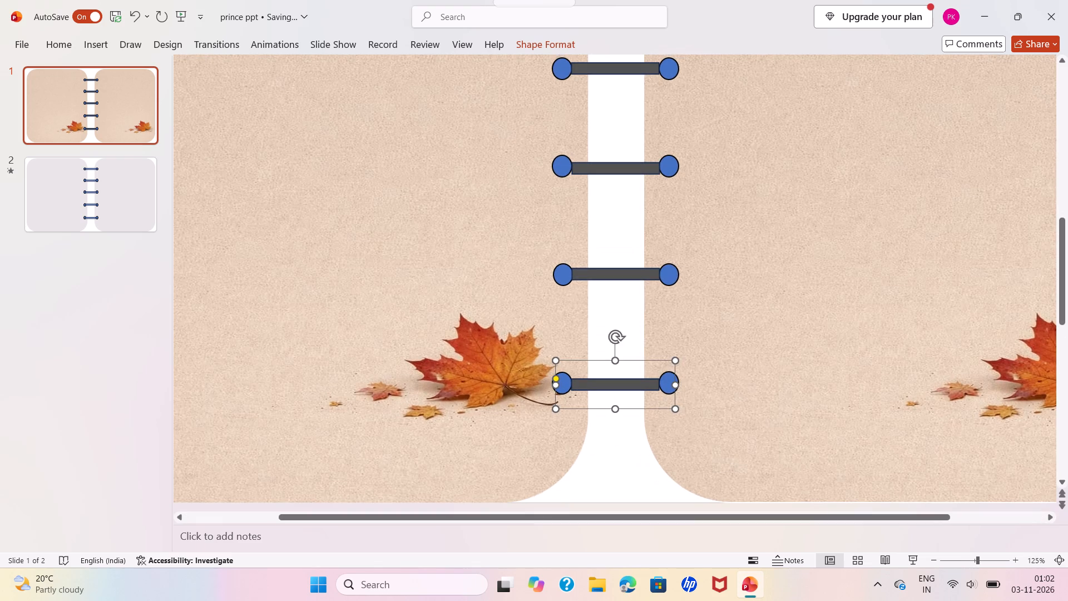
right_click(563, 168)
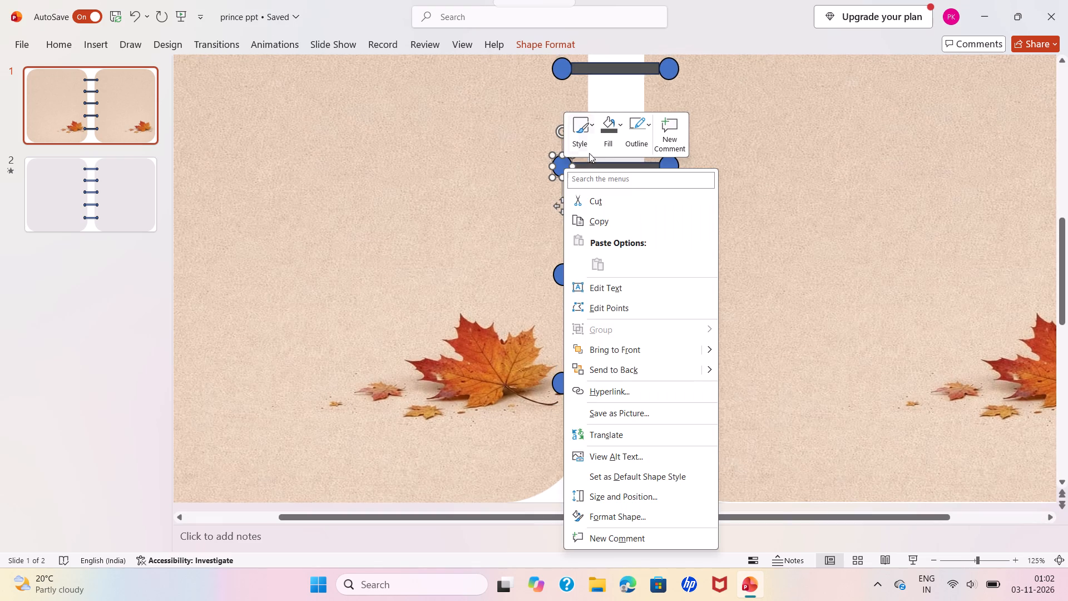
left_click(614, 124)
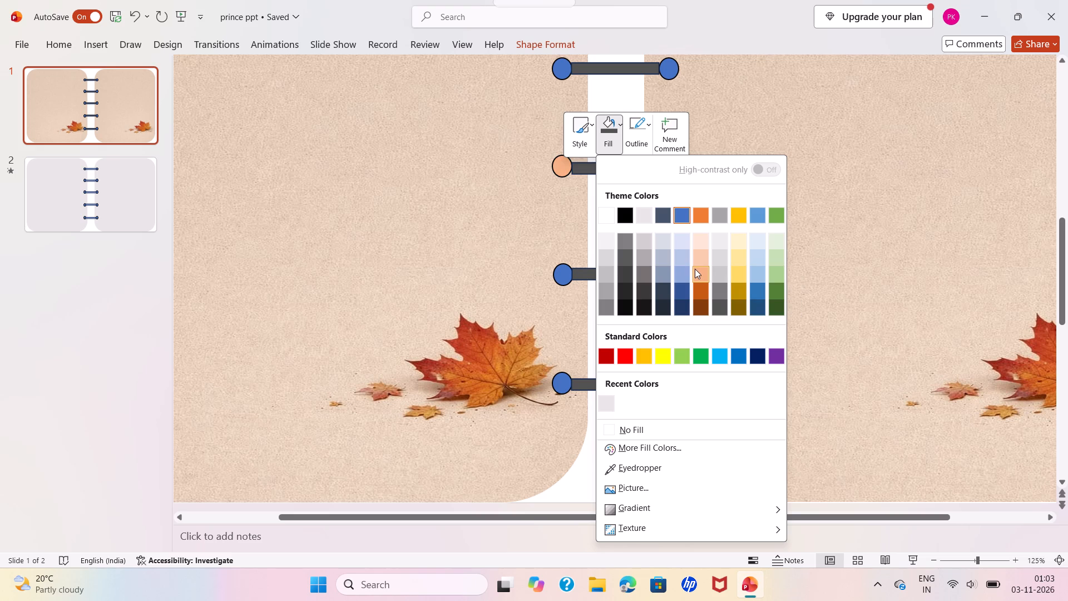
left_click(695, 269)
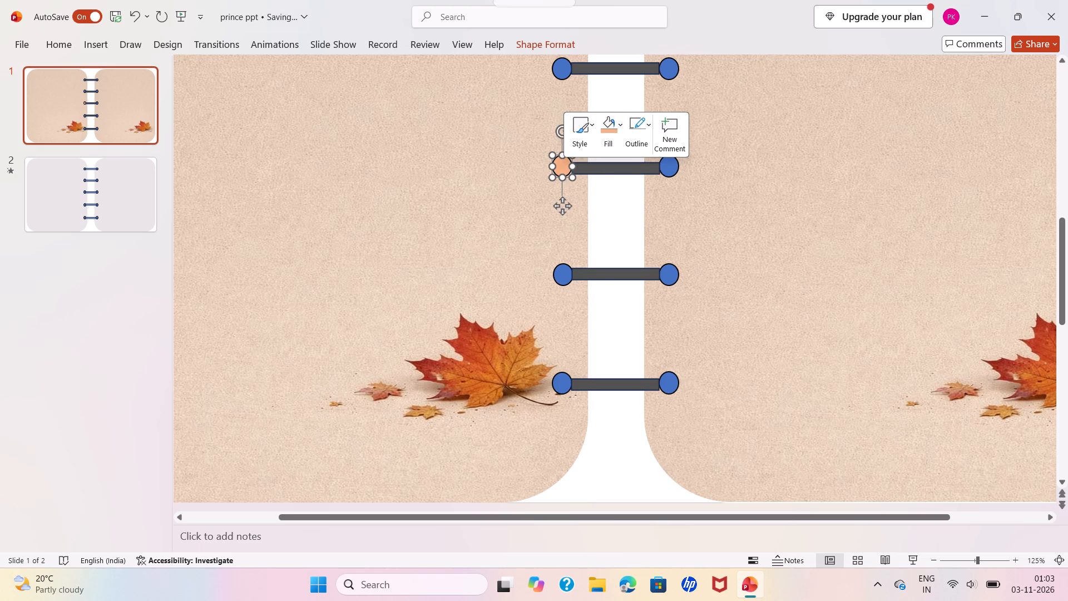
left_click(562, 275)
right_click(562, 275)
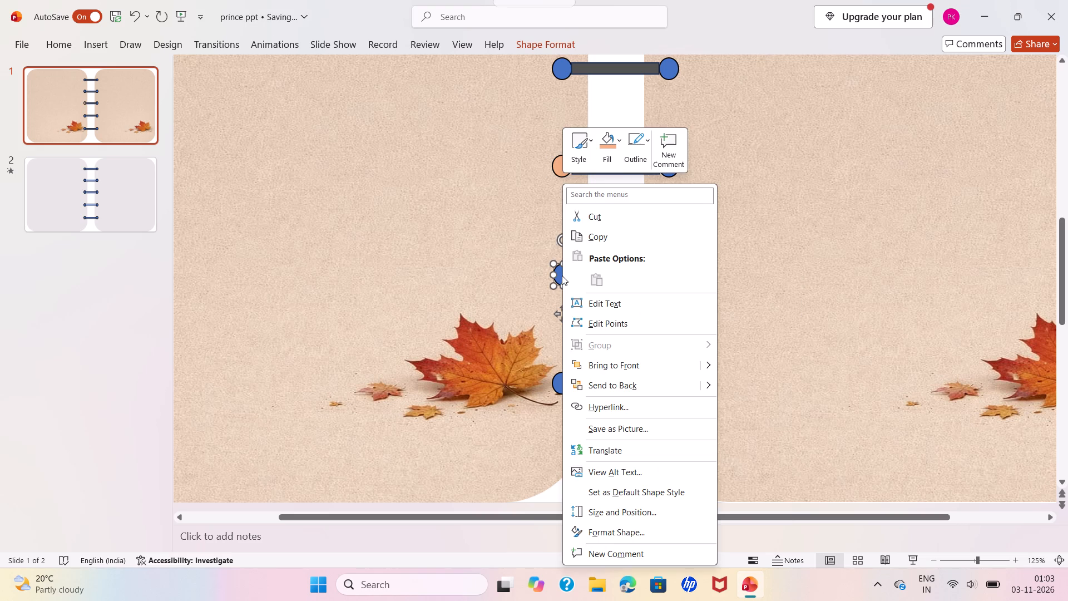
left_click(609, 152)
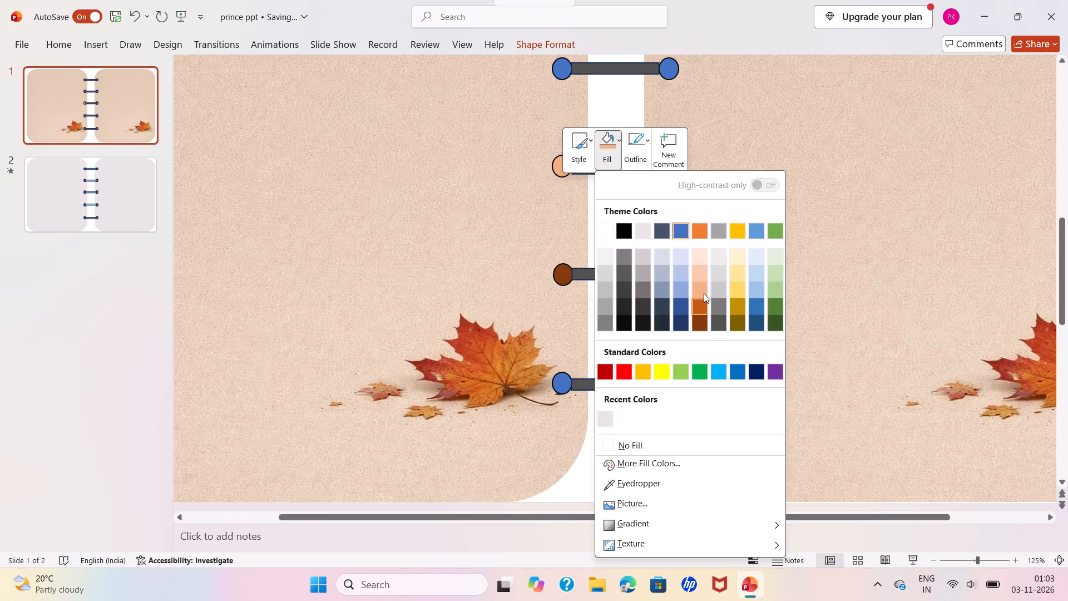
left_click(703, 289)
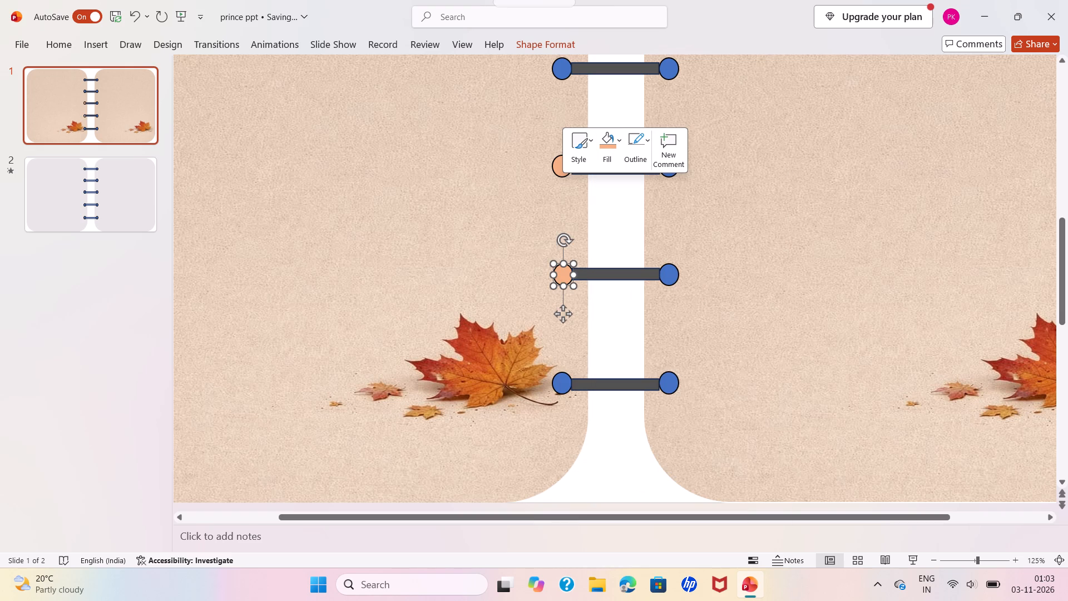
right_click(566, 383)
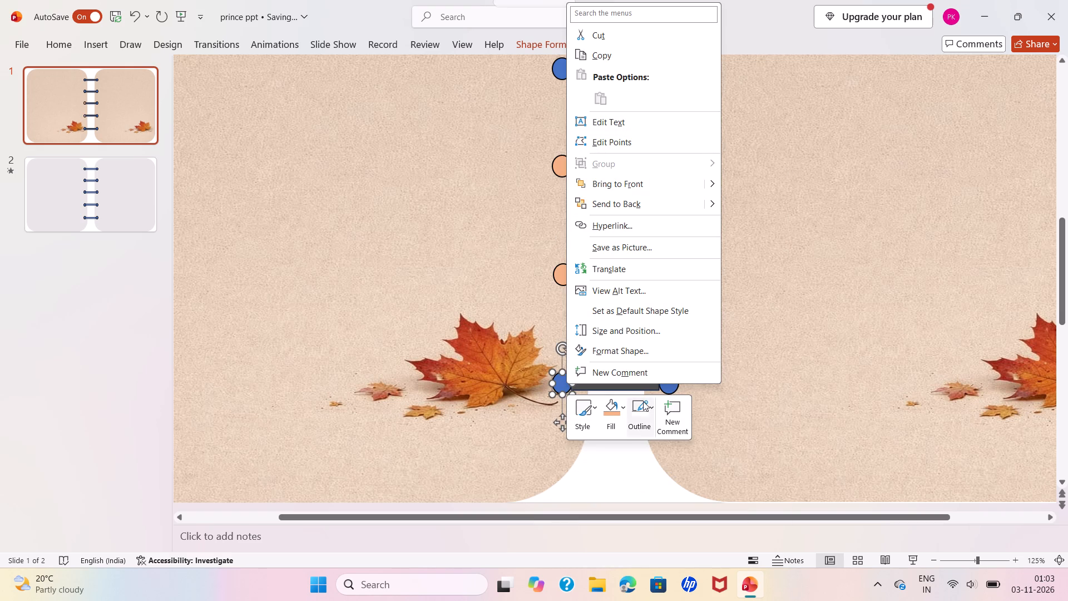
left_click(614, 408)
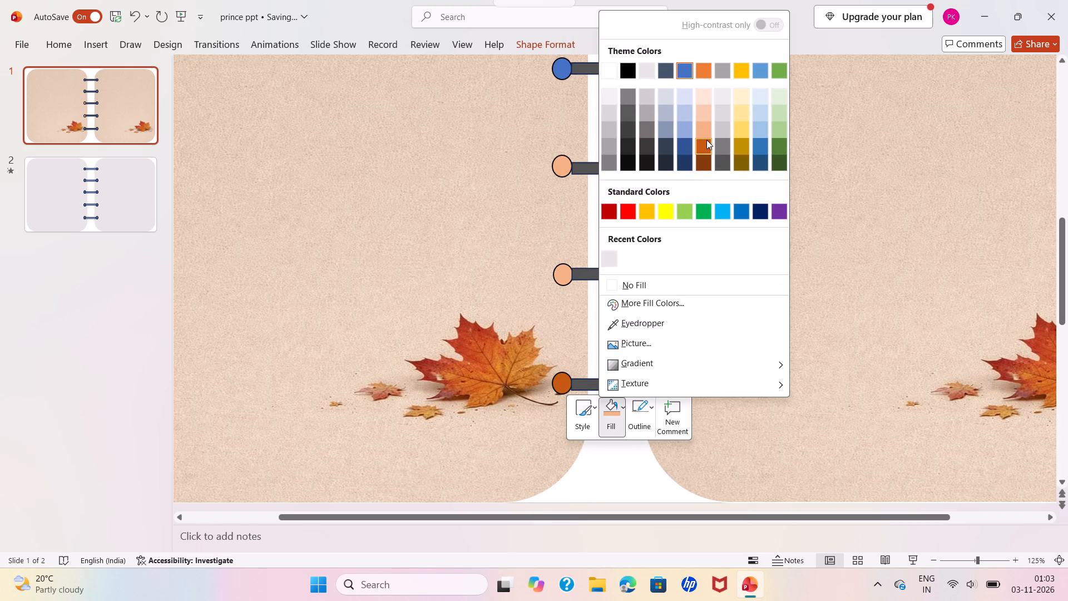
left_click(706, 132)
Fill the left end circles of the second and first binder rings with the same light orange shade.
scroll(715, 291, "up", 1)
right_click(561, 160)
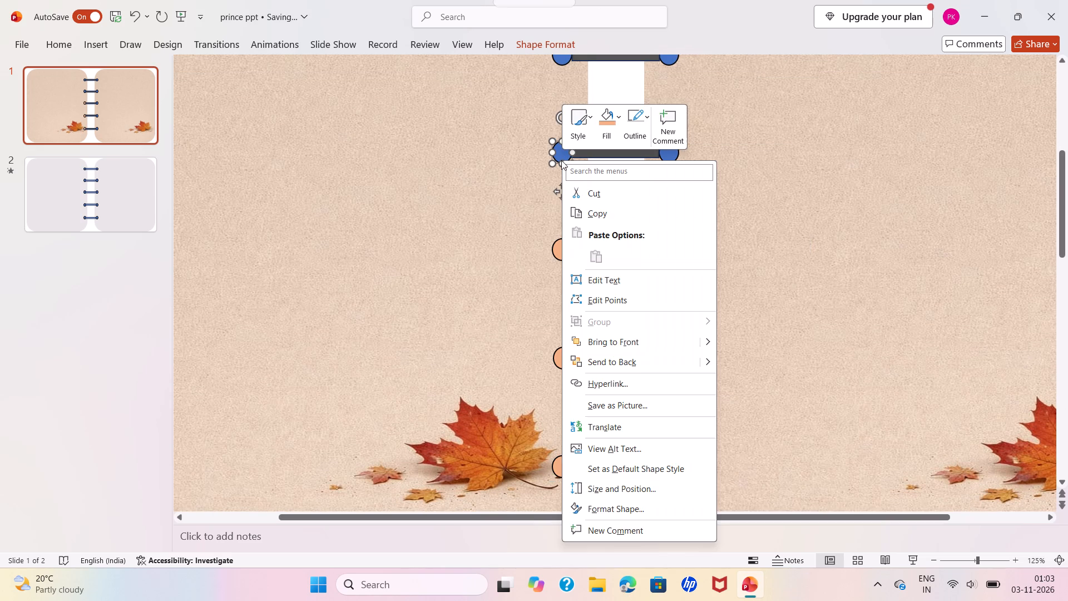
left_click(605, 125)
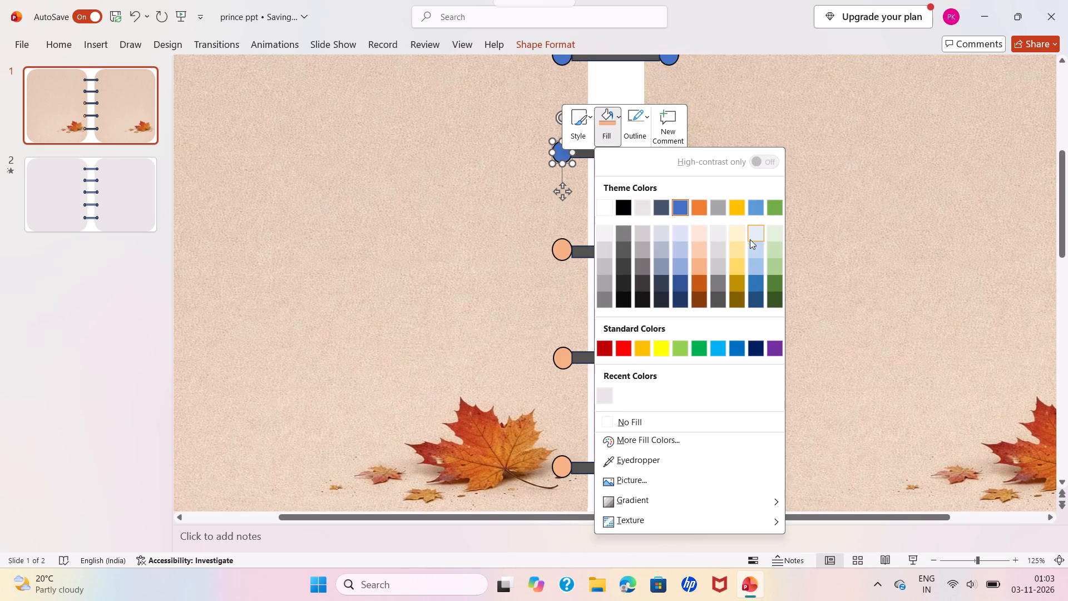
left_click(704, 270)
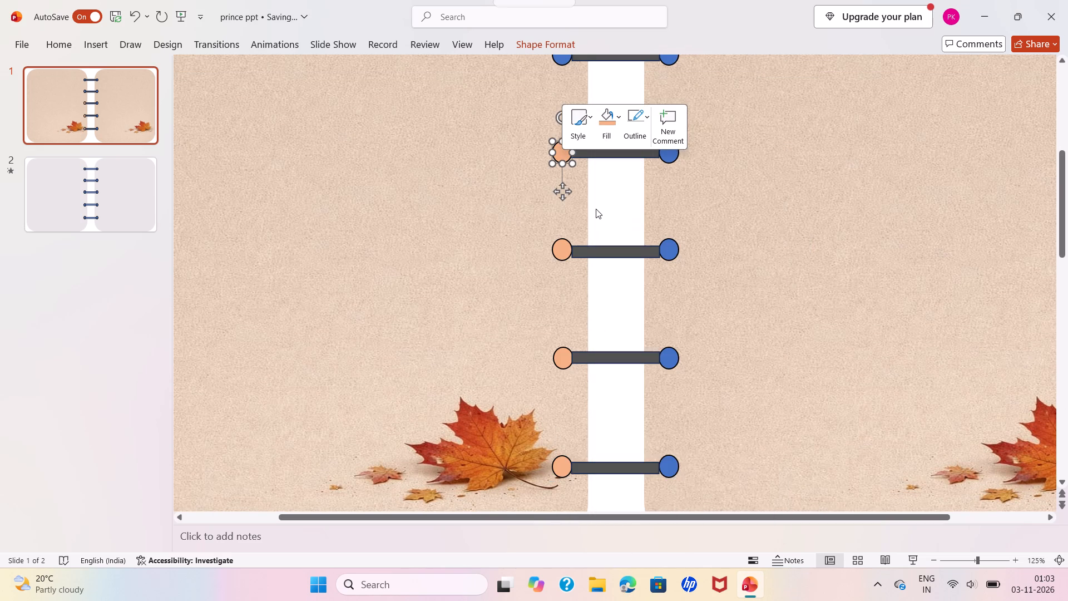
scroll(596, 209, "up", 1)
left_click(564, 135)
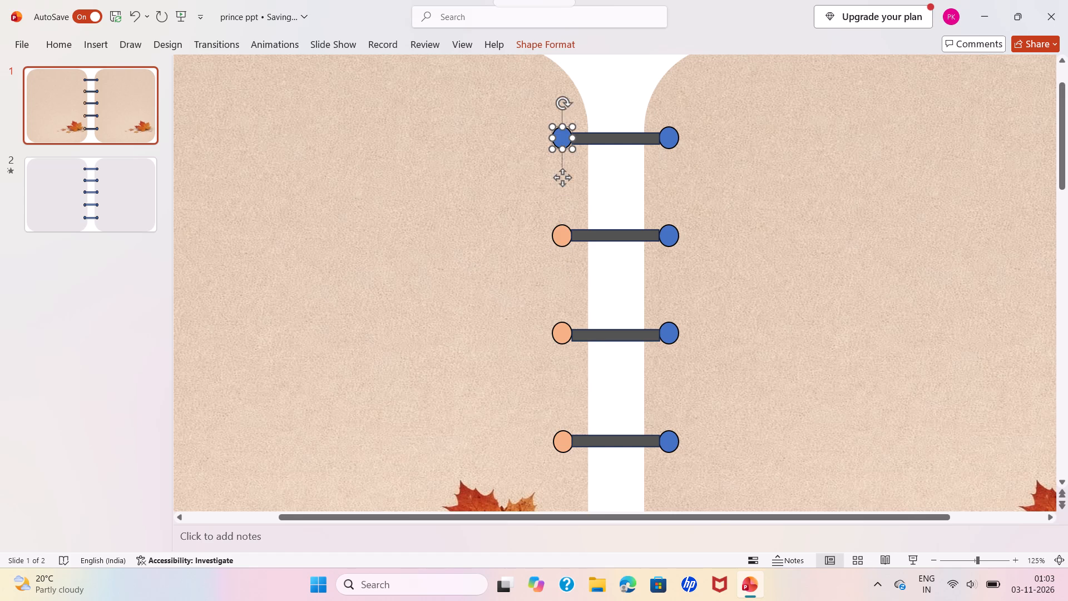
right_click(564, 135)
left_click(601, 88)
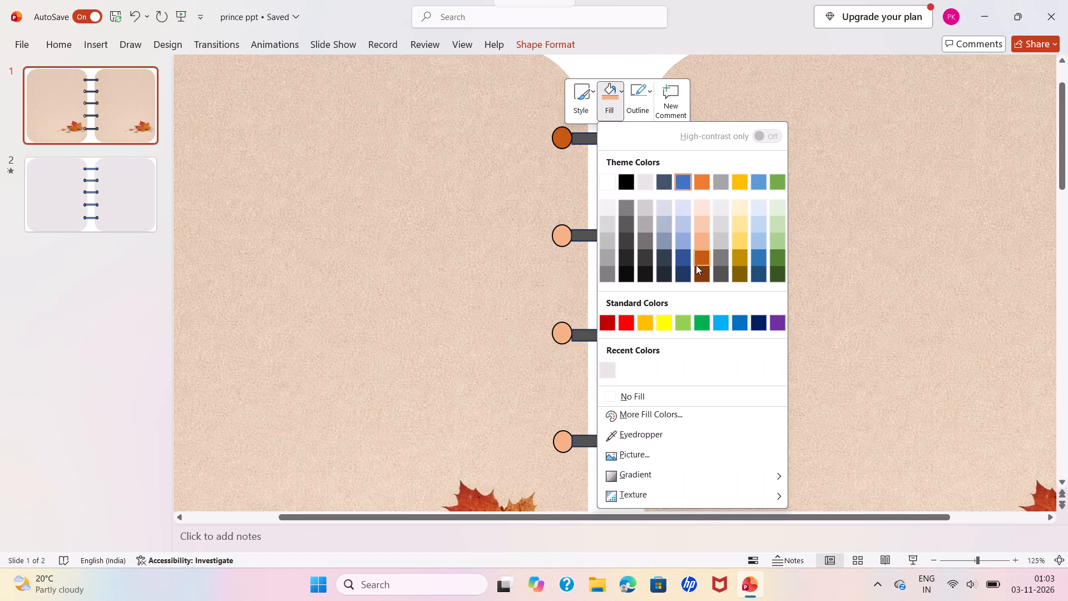
left_click(701, 242)
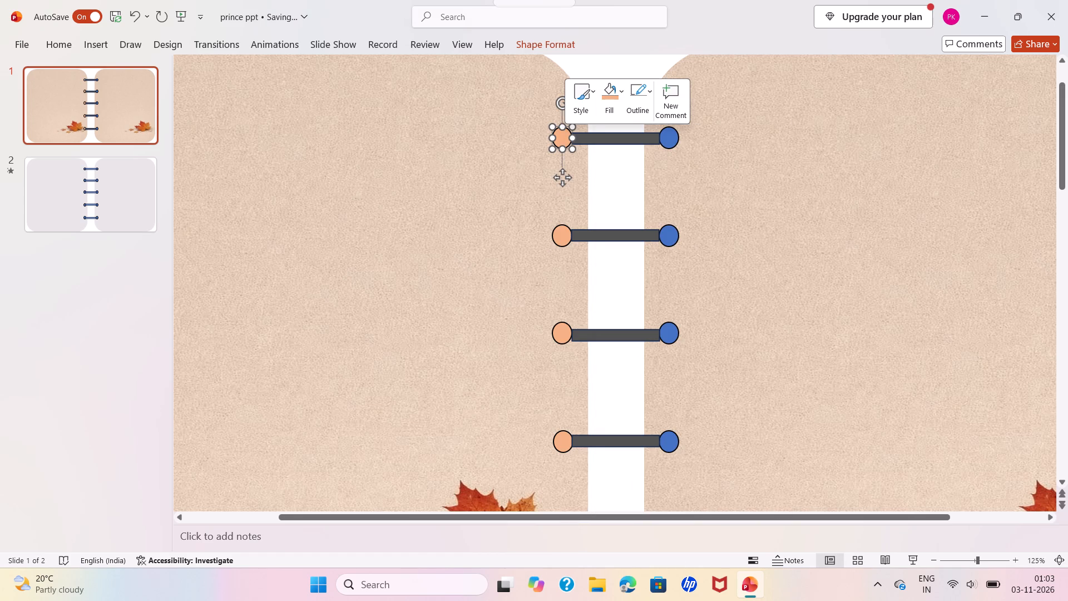
Fill the right end circles of the first, second and third binder rings with the light orange theme shade.
left_click(666, 144)
right_click(666, 144)
left_click(713, 102)
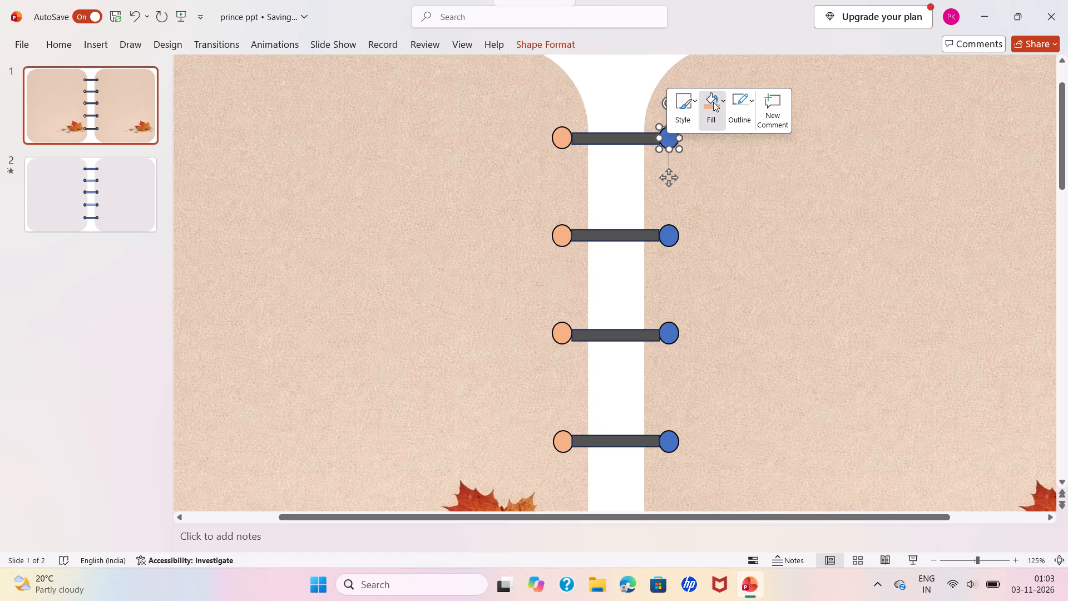
left_click(800, 247)
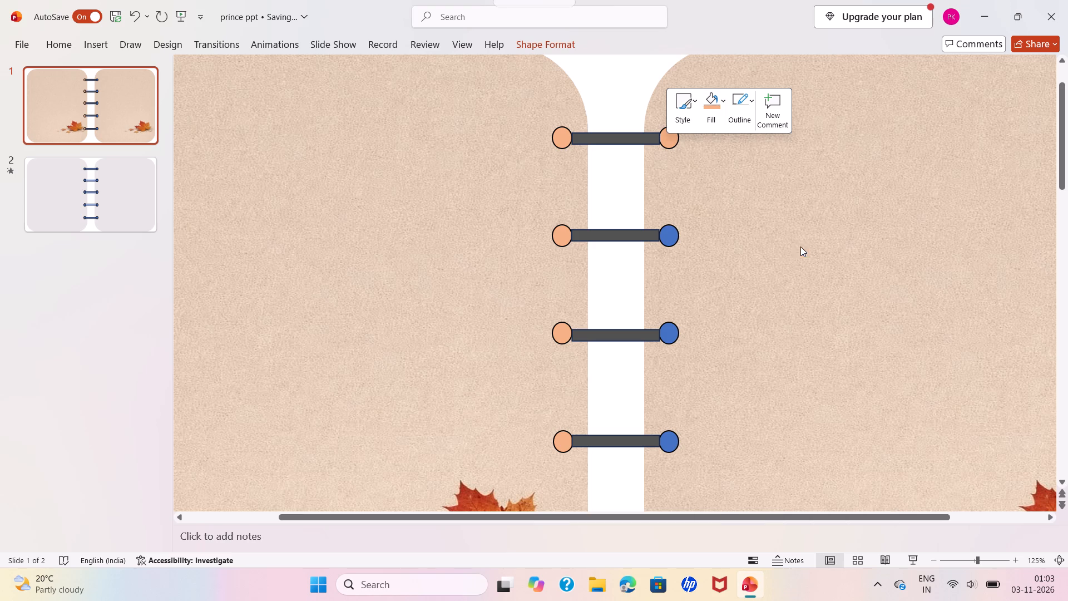
right_click(676, 236)
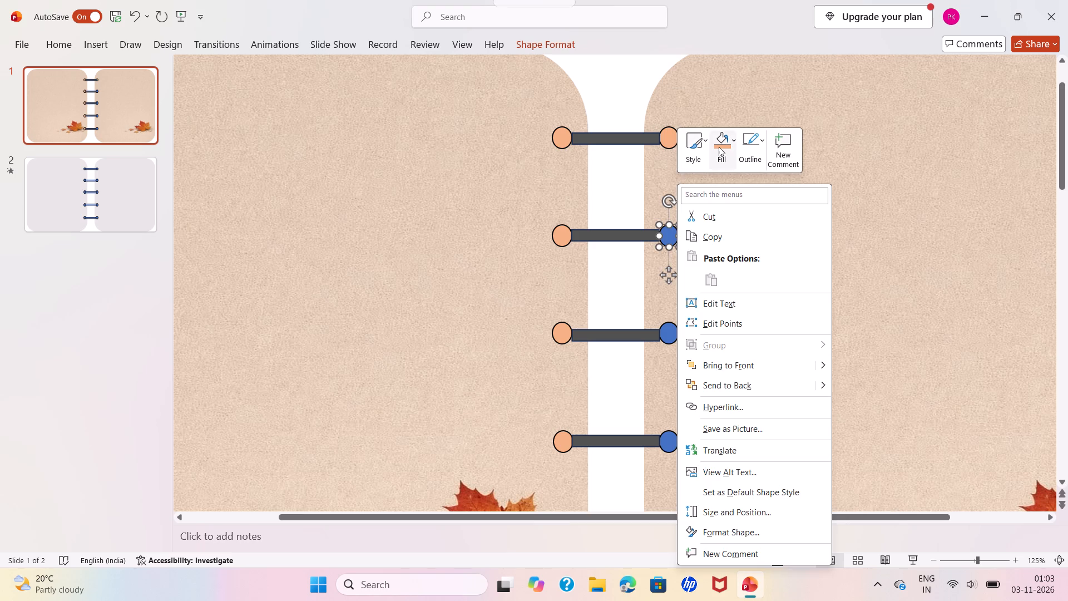
left_click(719, 147)
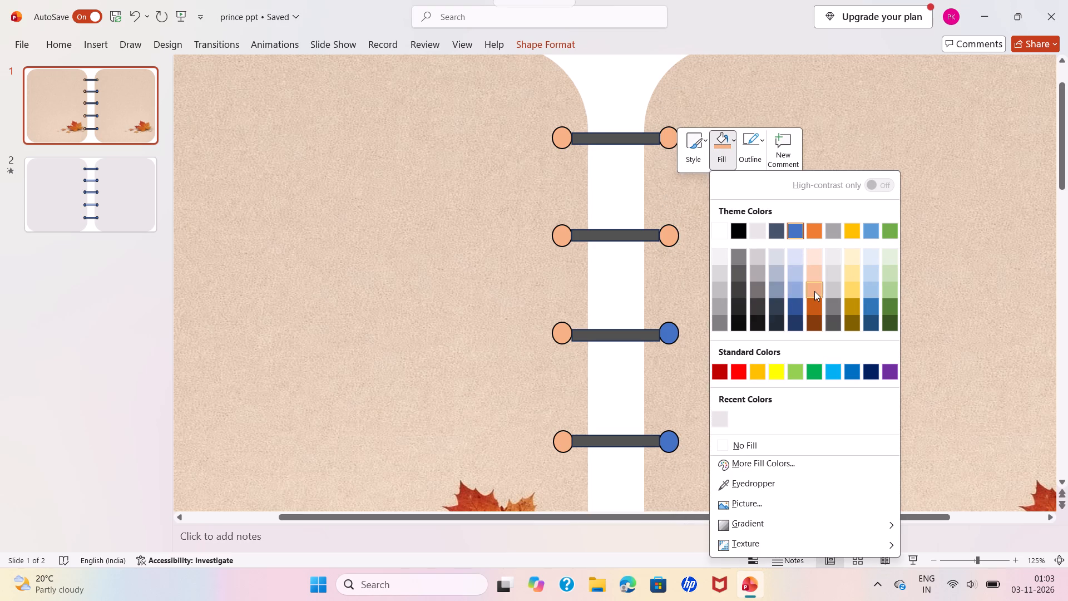
left_click(814, 291)
scroll(741, 308, "down", 1)
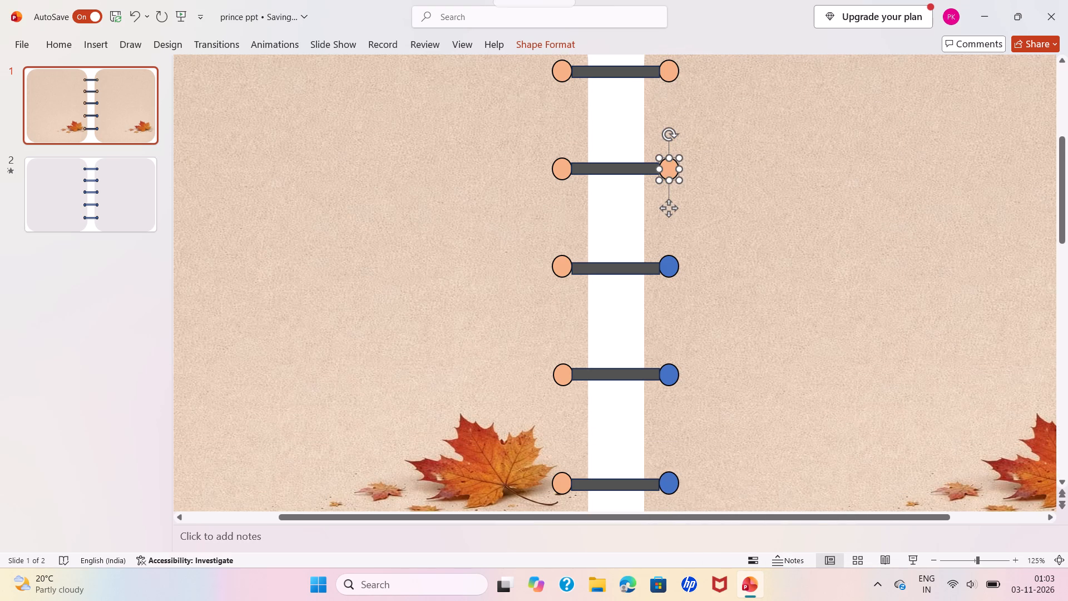
right_click(666, 270)
left_click(717, 140)
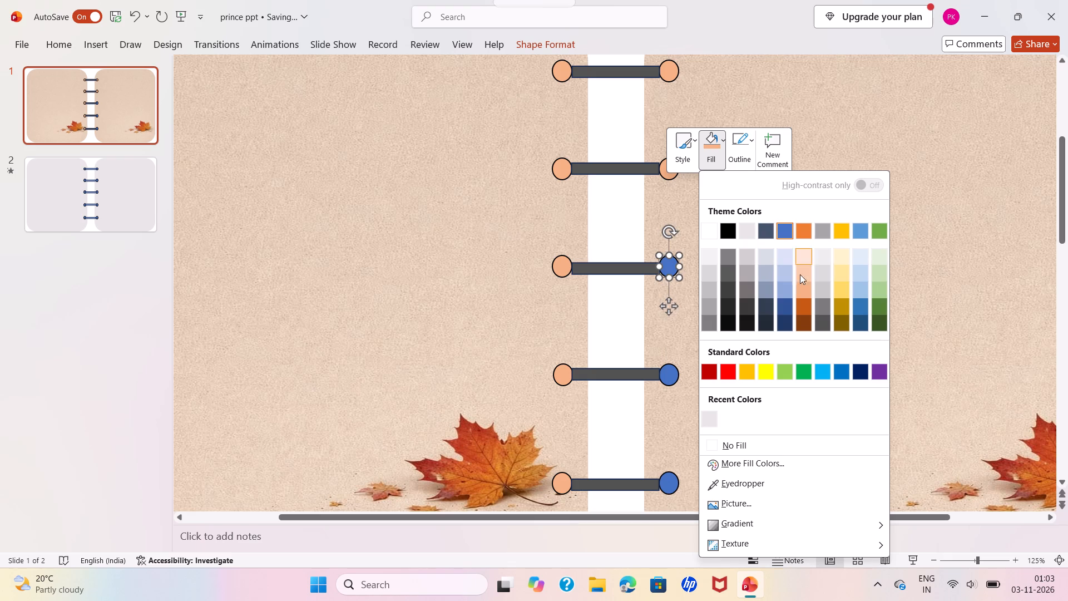
left_click(802, 291)
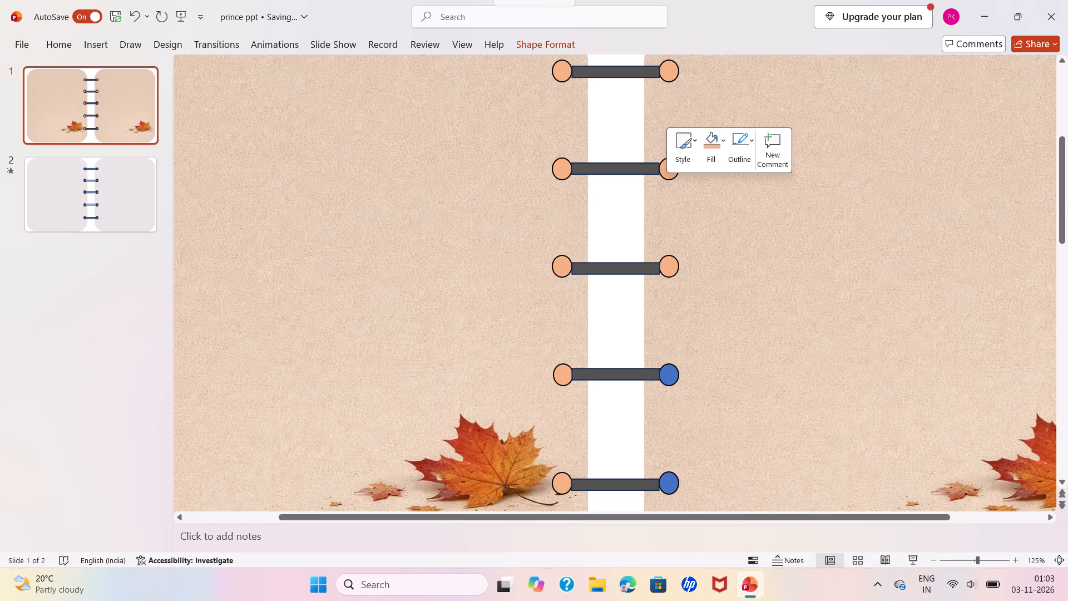
Fill the right end circles of the fourth and fifth binder rings with the same light orange shade.
scroll(726, 308, "down", 1)
left_click(672, 296)
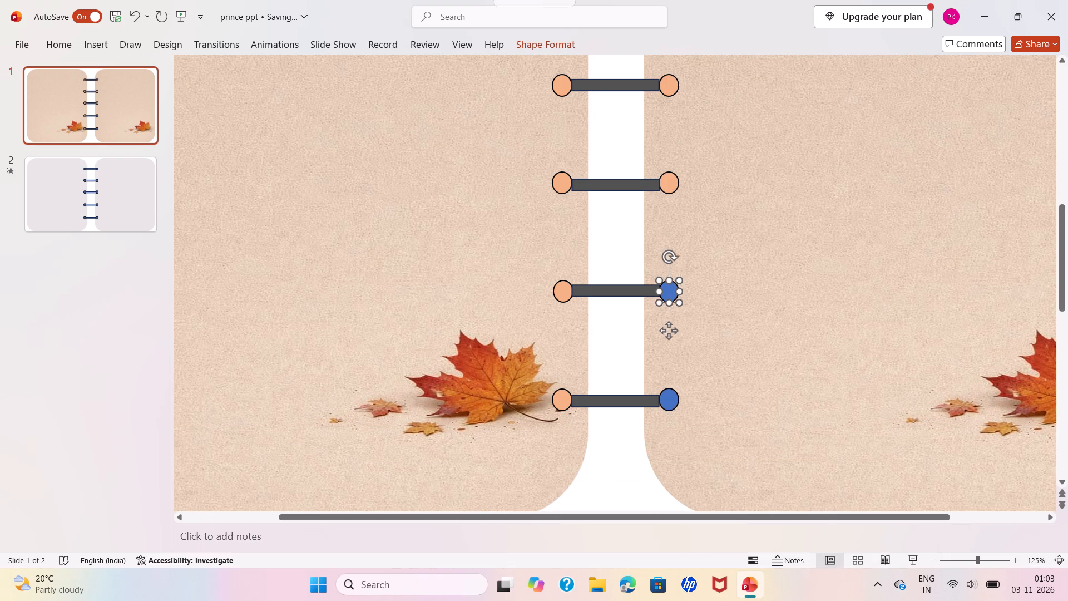
right_click(672, 296)
left_click(713, 153)
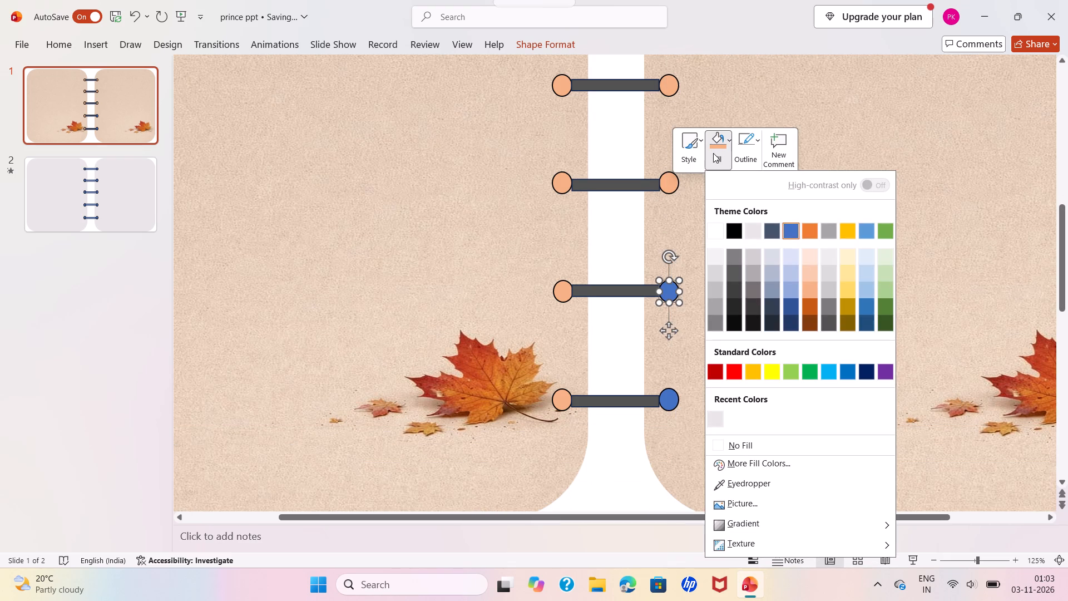
left_click(808, 294)
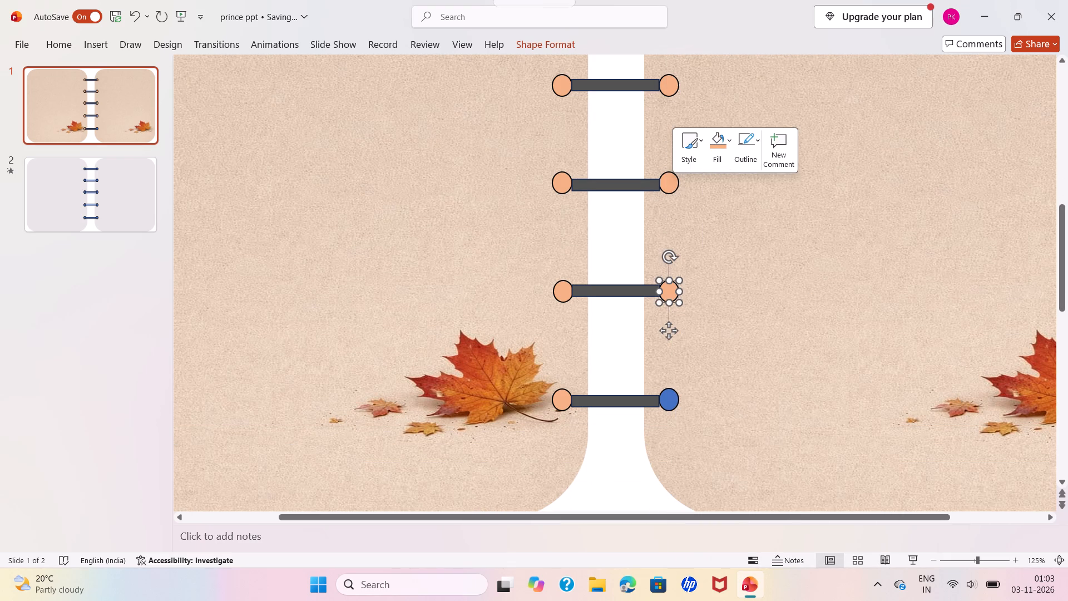
left_click(672, 401)
right_click(672, 401)
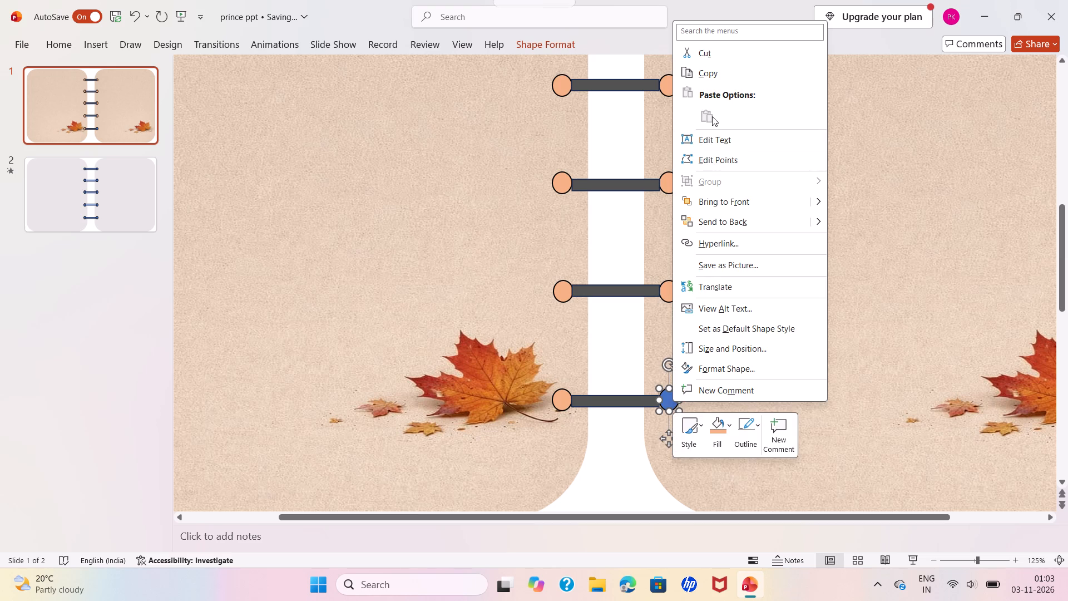
left_click(714, 423)
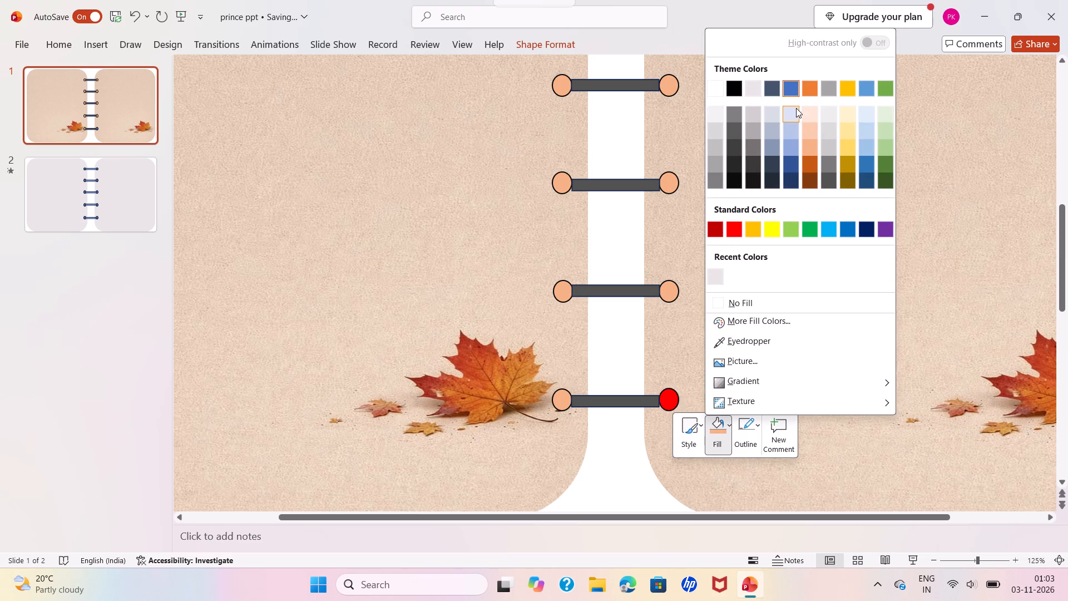
left_click(810, 152)
left_click(744, 273)
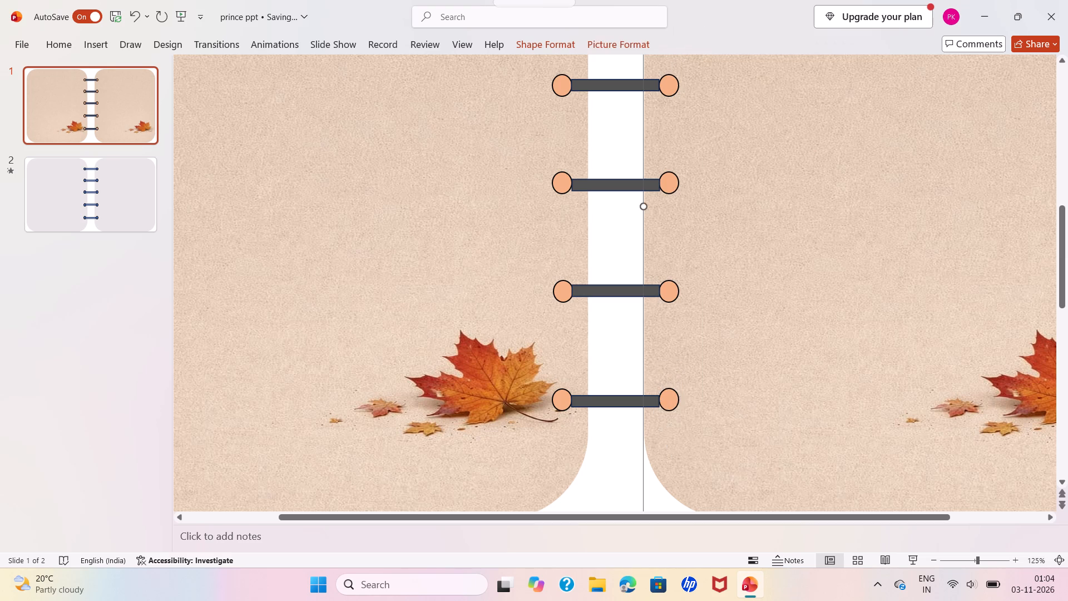
scroll(744, 273, "down", 4, "ctrl")
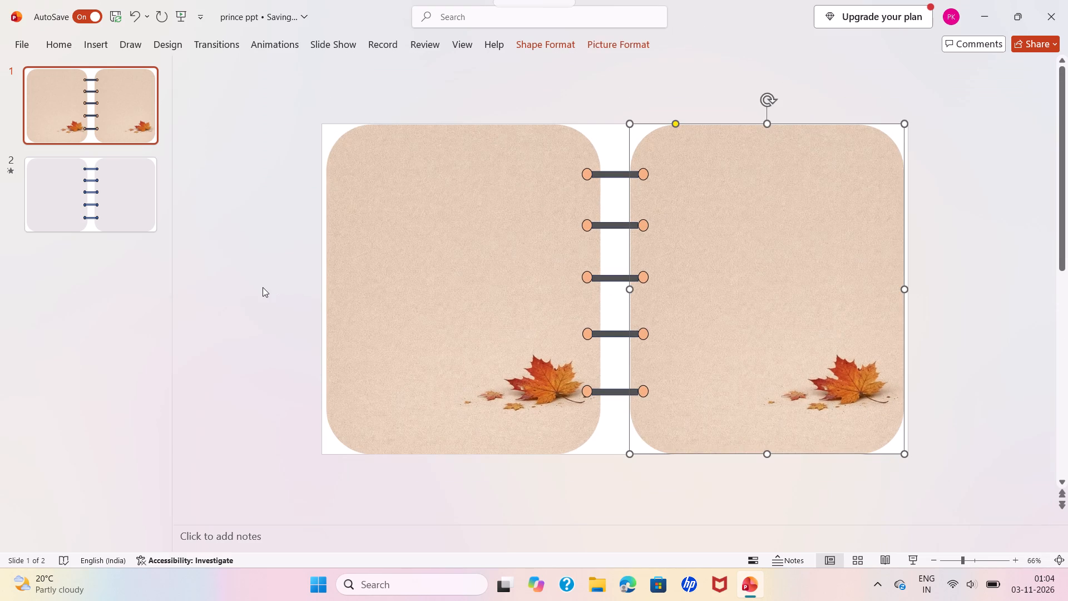
left_click(261, 287)
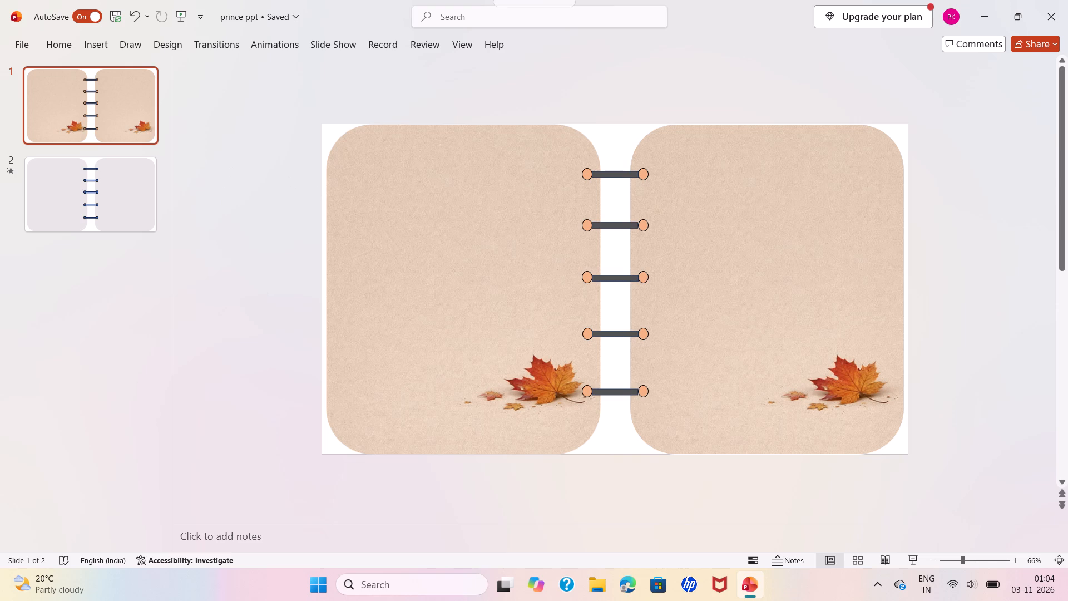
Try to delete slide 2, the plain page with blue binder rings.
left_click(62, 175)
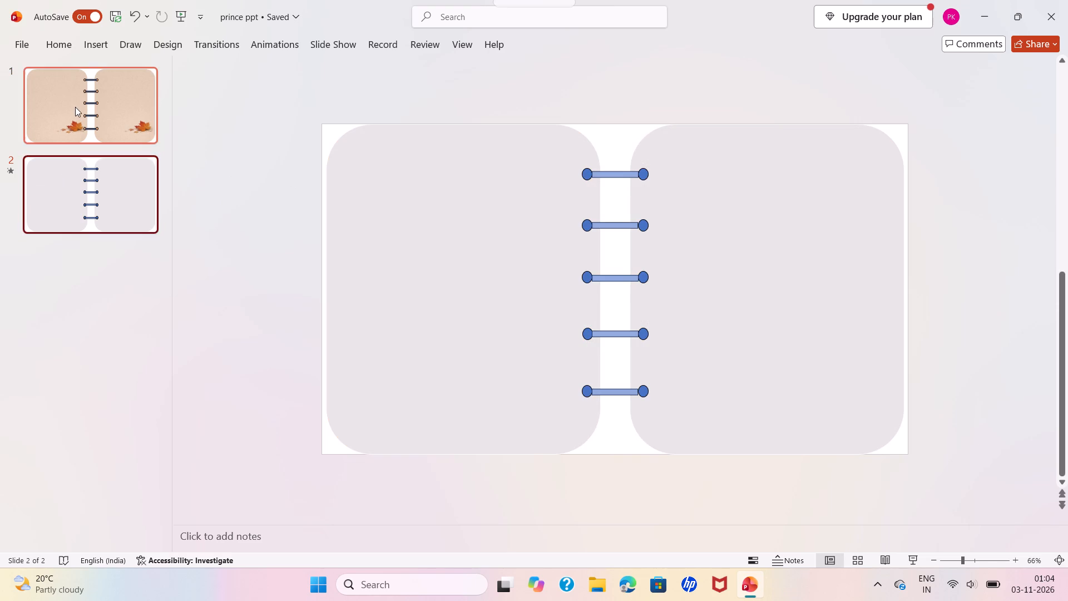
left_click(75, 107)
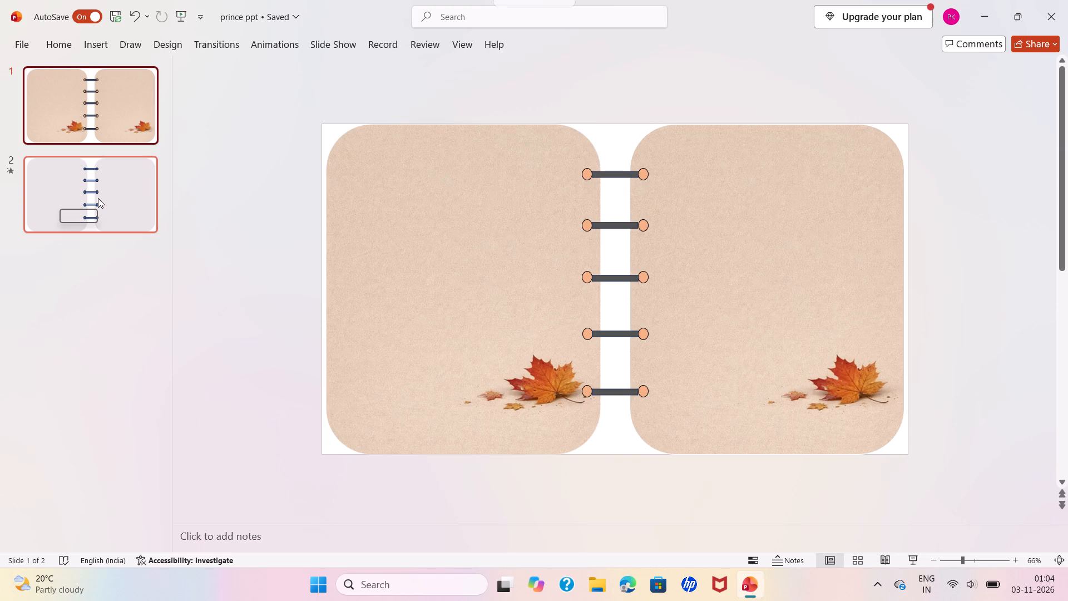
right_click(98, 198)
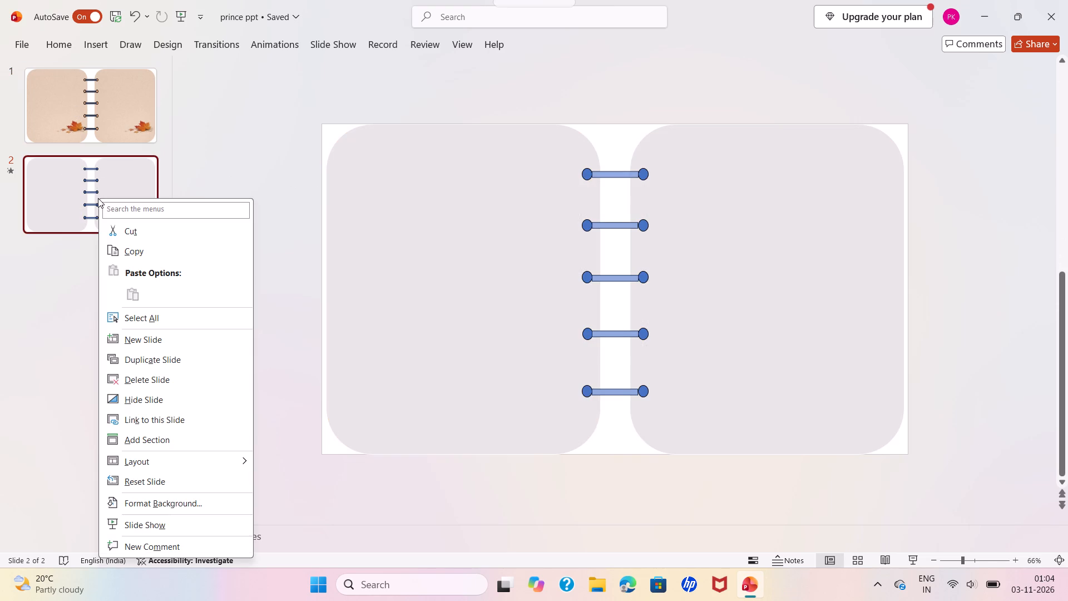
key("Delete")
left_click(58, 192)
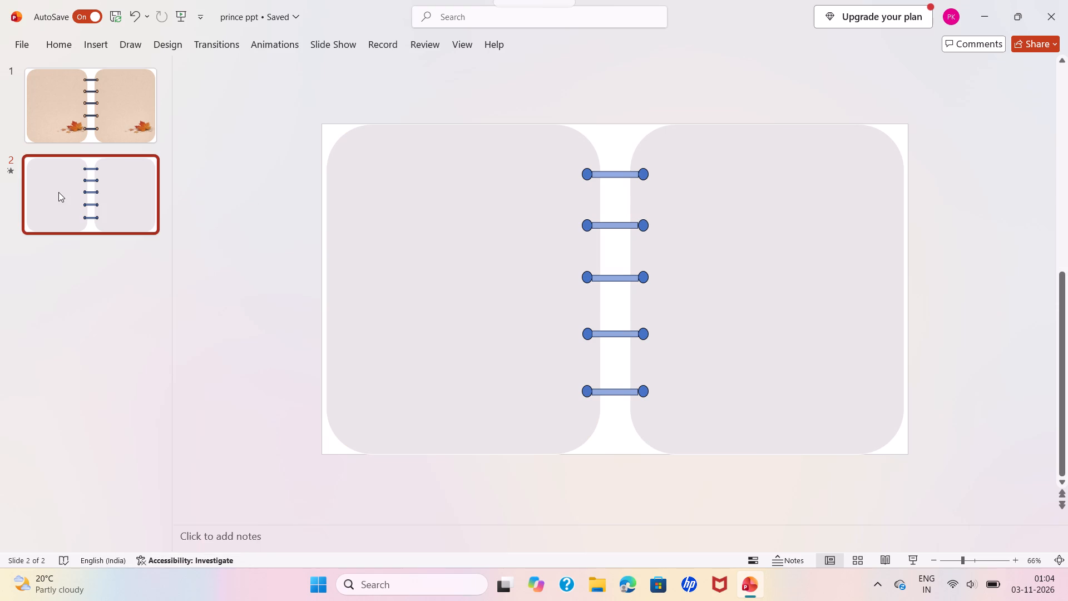
Duplicate the autumn-leaf slide three times, making four identical leaf slides ahead of the plain one.
left_click(68, 83)
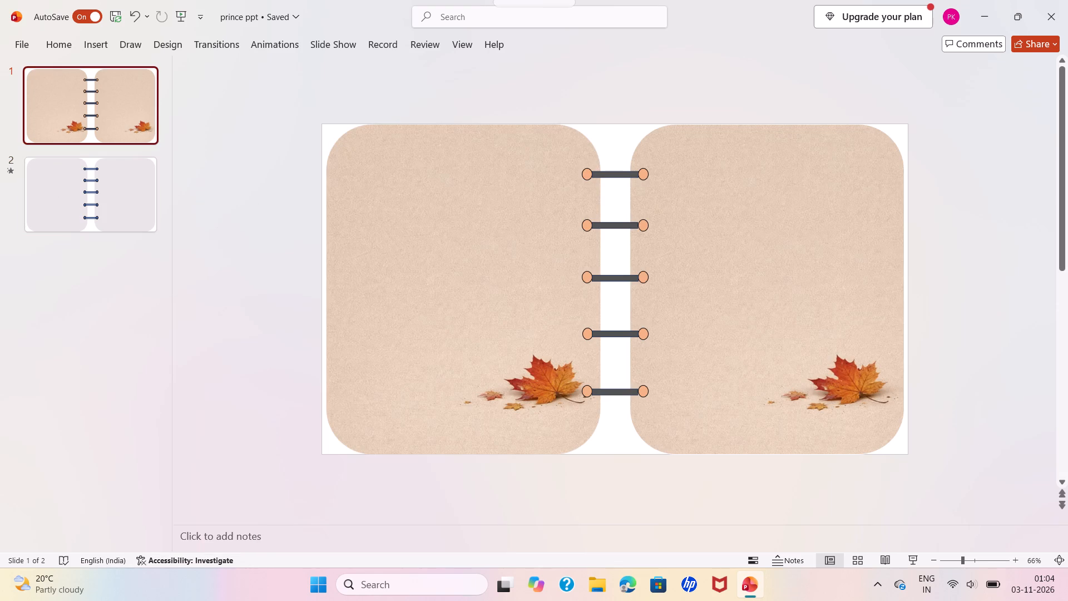
right_click(535, 238)
left_click(729, 535)
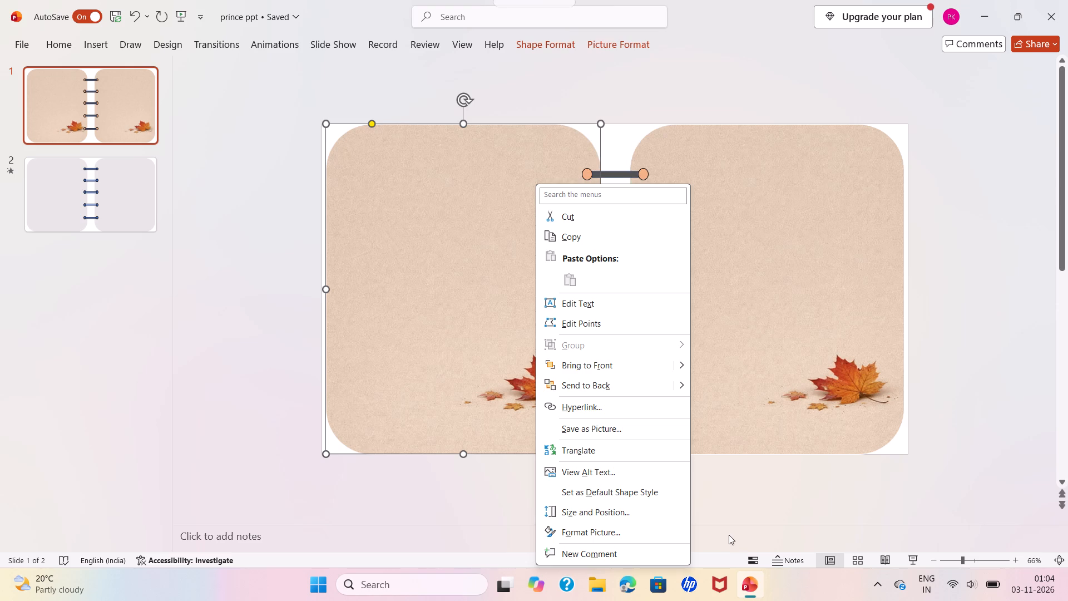
right_click(695, 507)
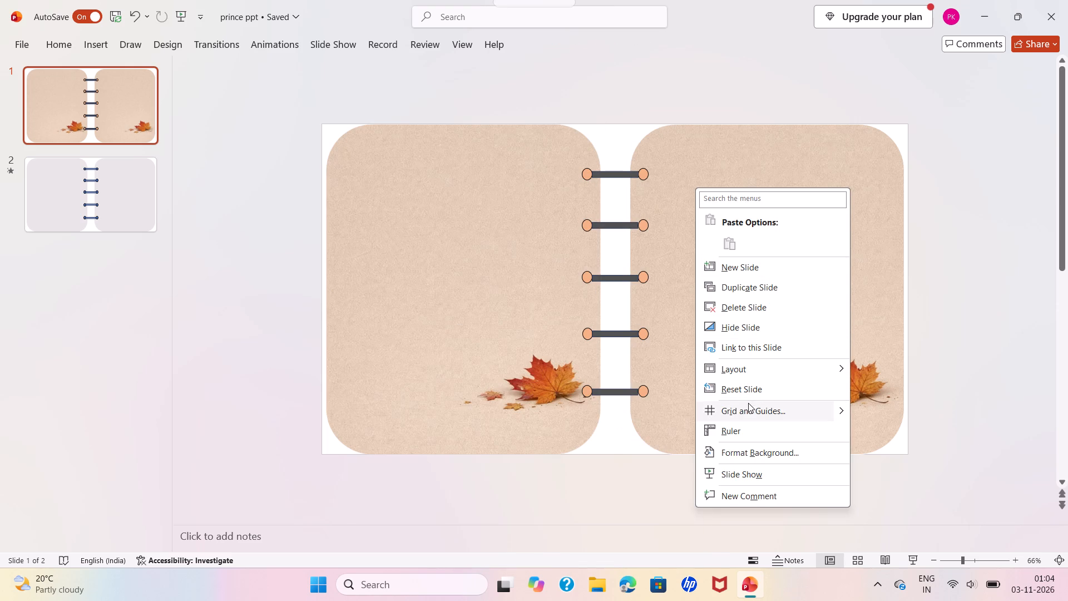
left_click(743, 286)
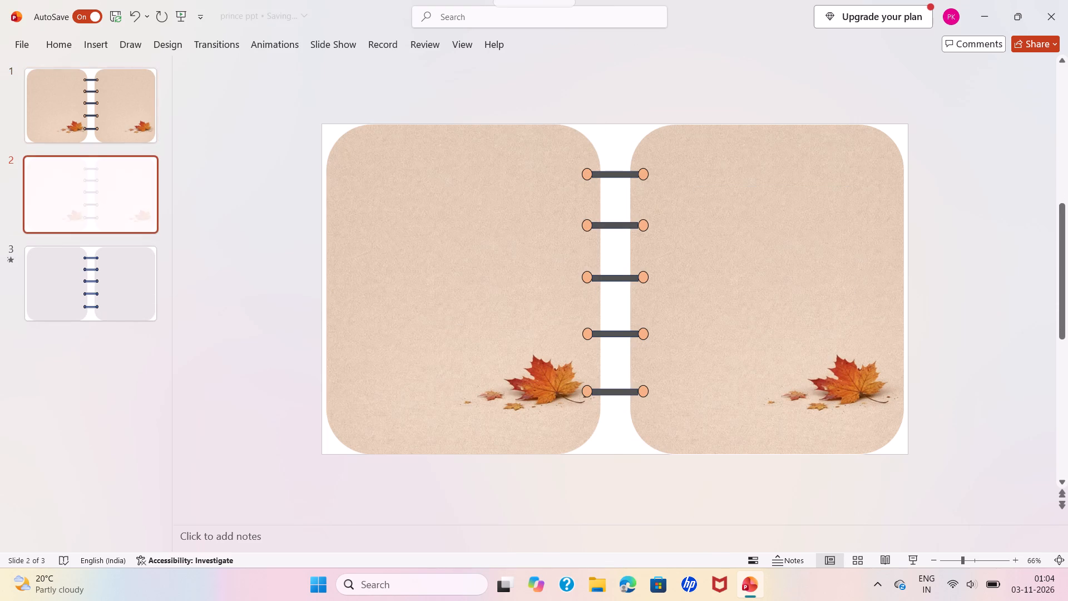
right_click(644, 491)
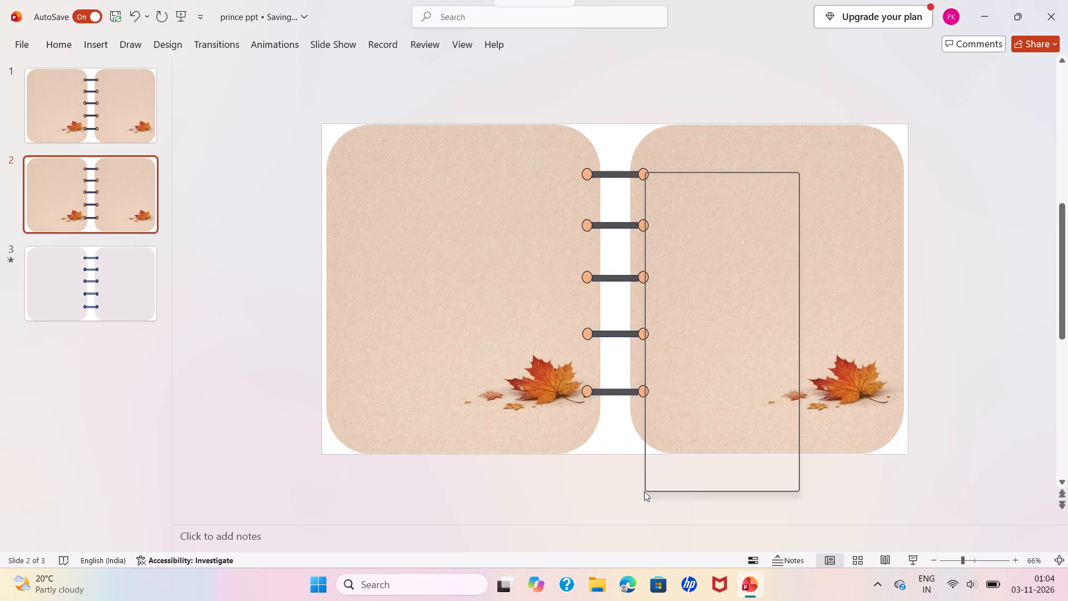
left_click(675, 273)
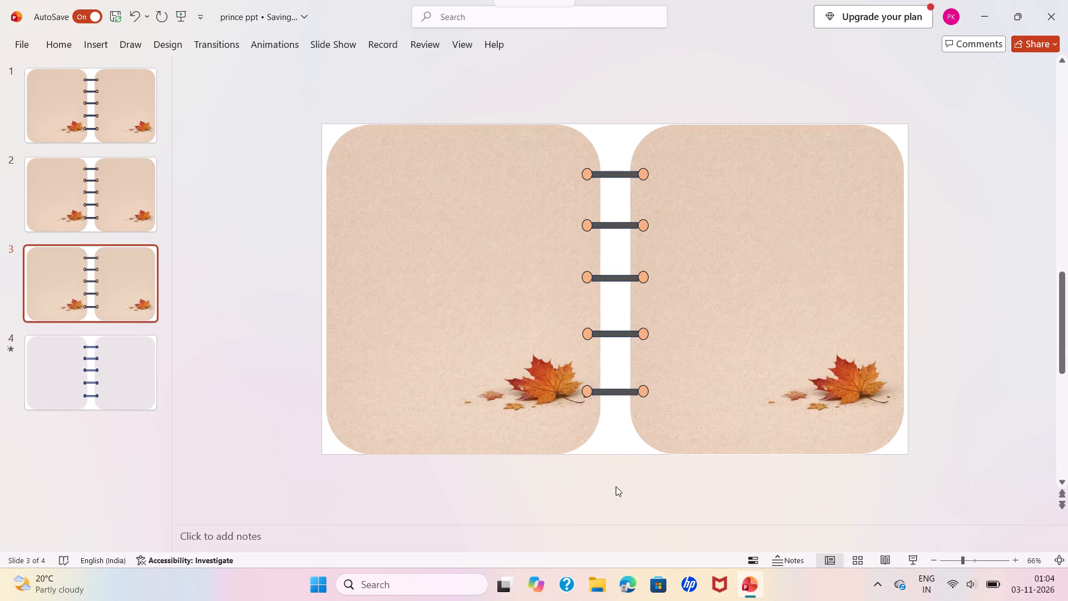
right_click(611, 495)
left_click(664, 270)
Delete slide 5, the plain slide with blue binder rings.
left_click(86, 446)
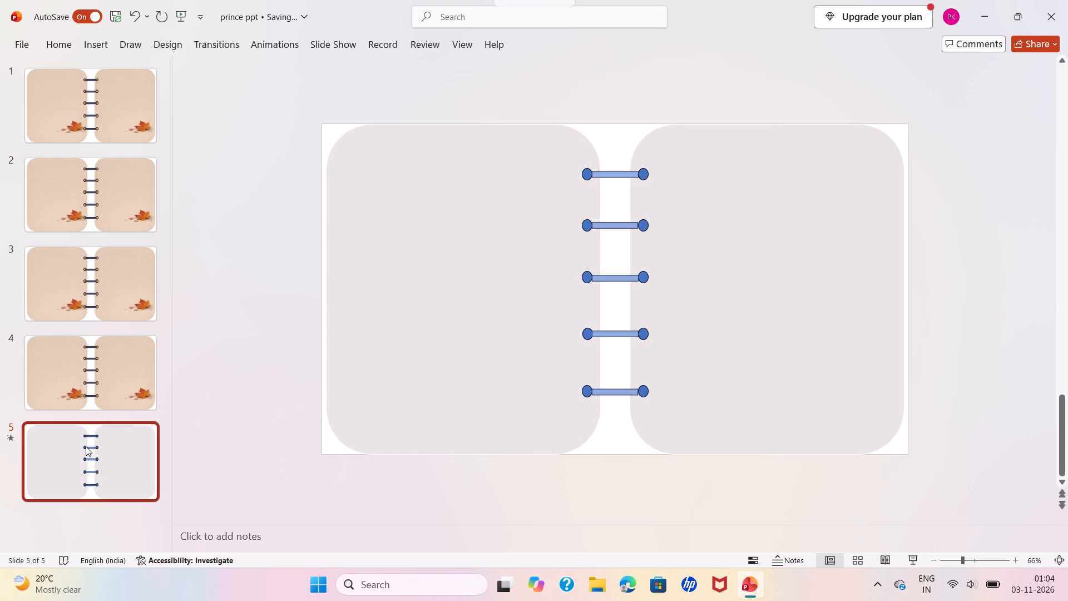
key("Delete")
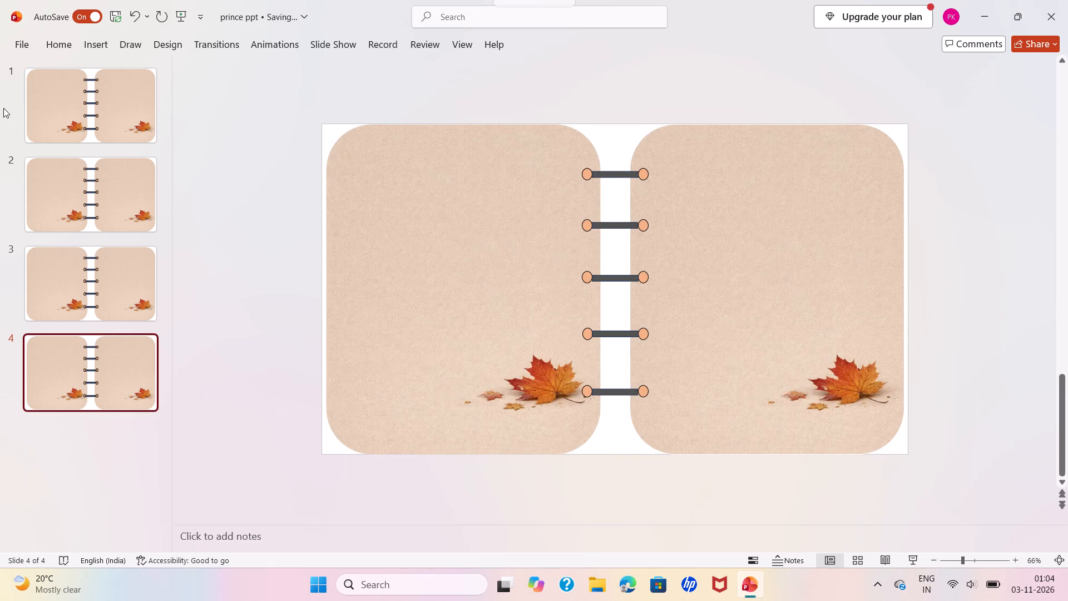
Apply the Page Curl transition to slide 2.
left_click(67, 182)
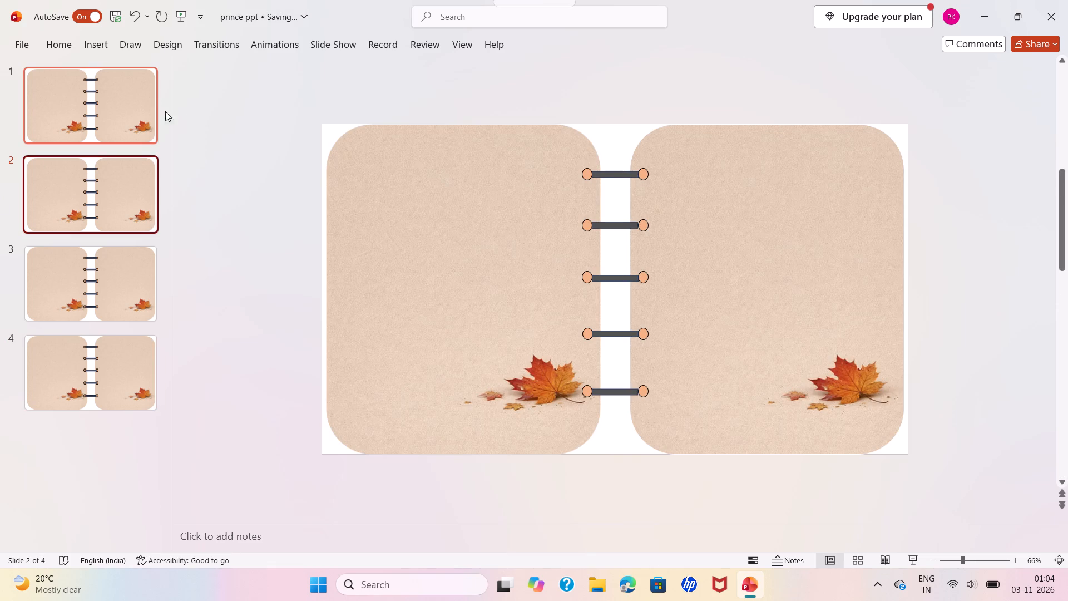
left_click(208, 42)
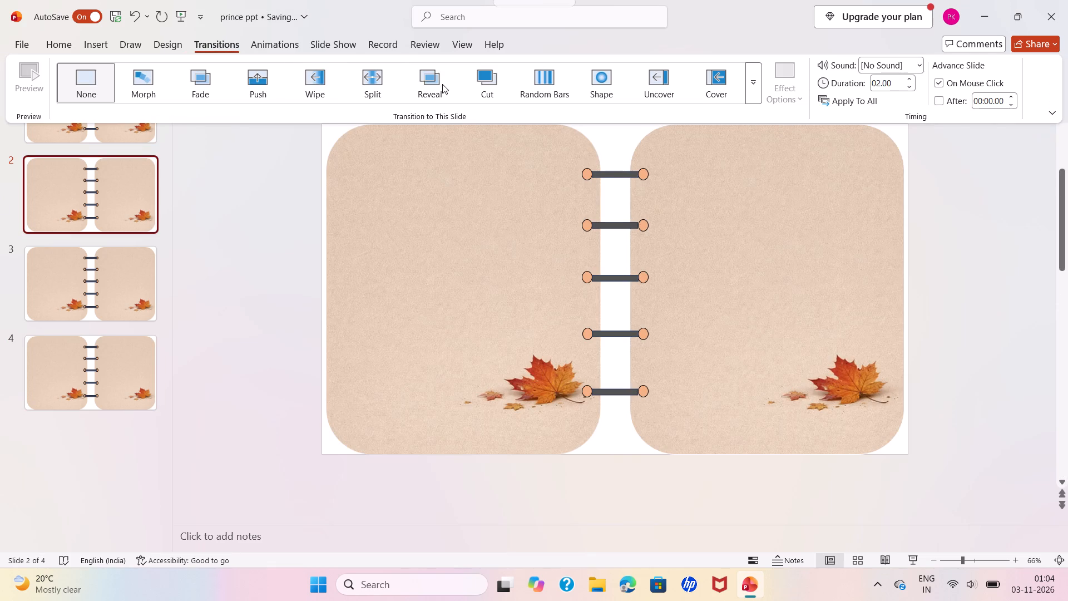
left_click(756, 86)
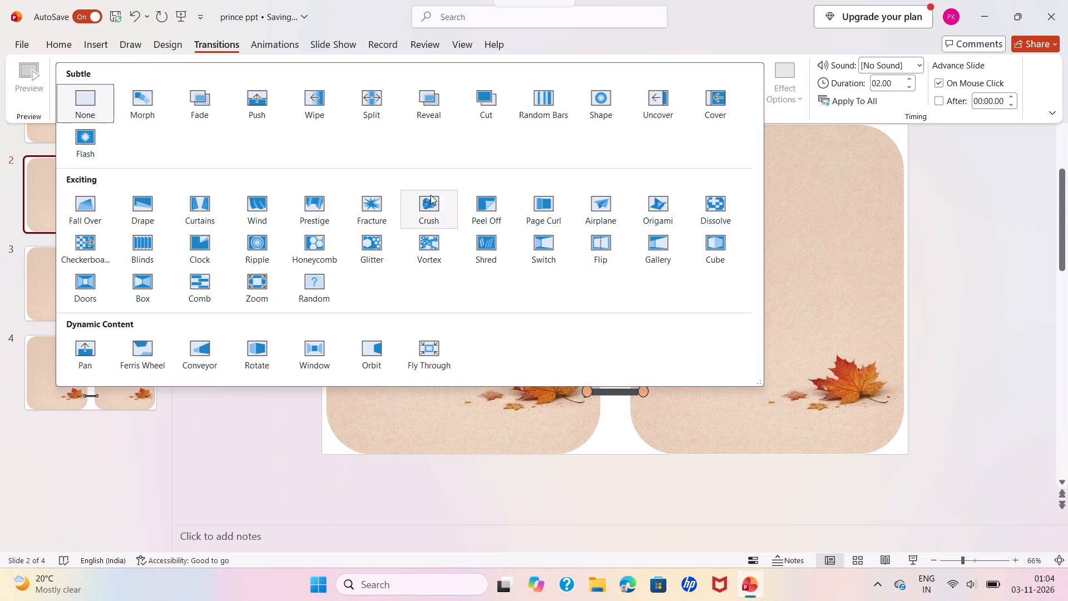
left_click(556, 199)
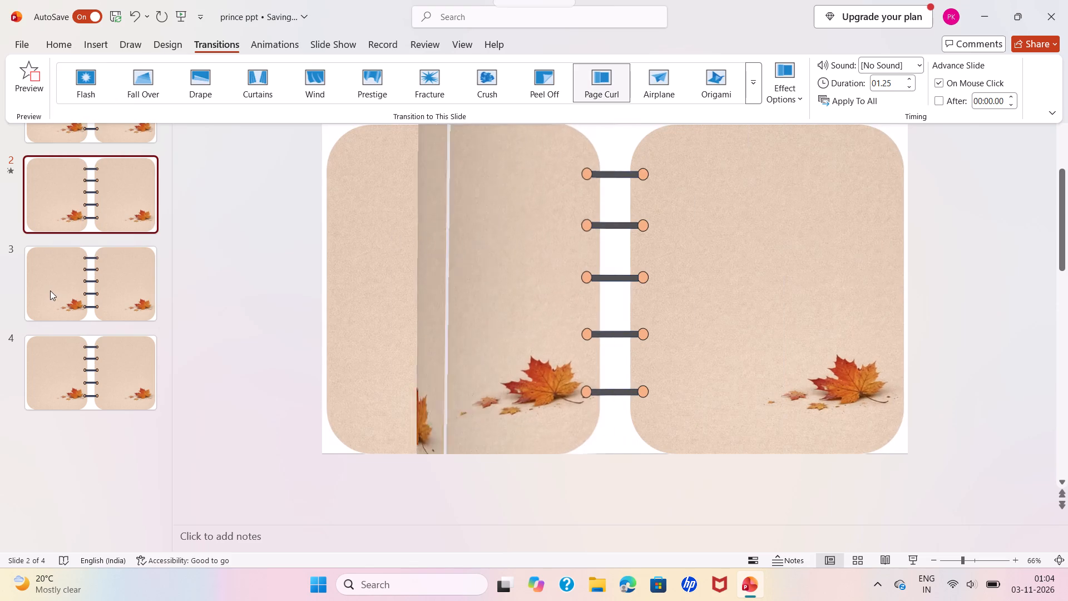
Apply the Page Curl transition to slide 3.
left_click(50, 290)
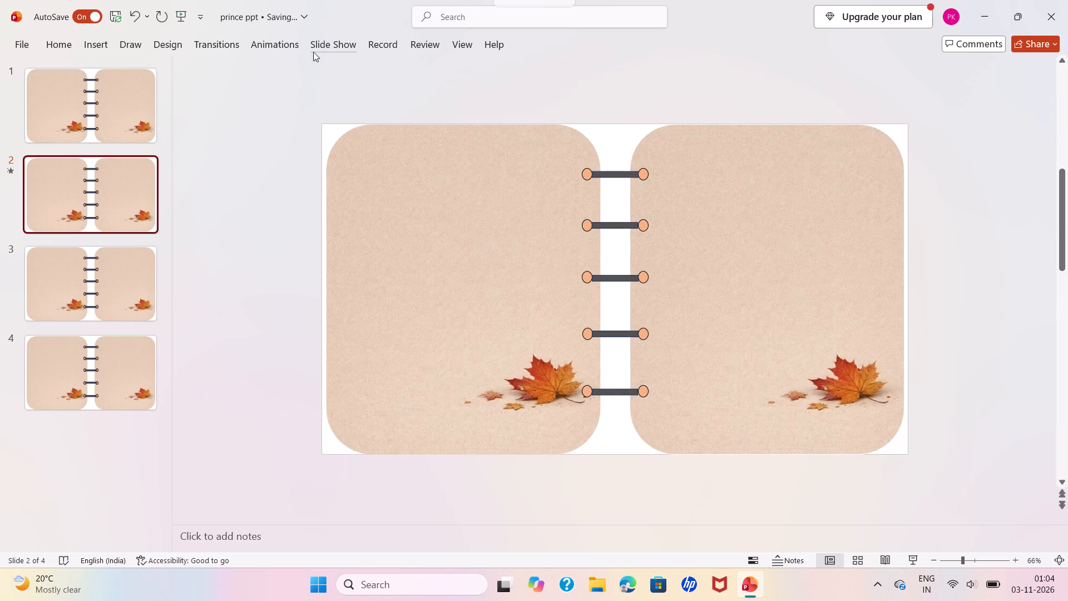
left_click(211, 46)
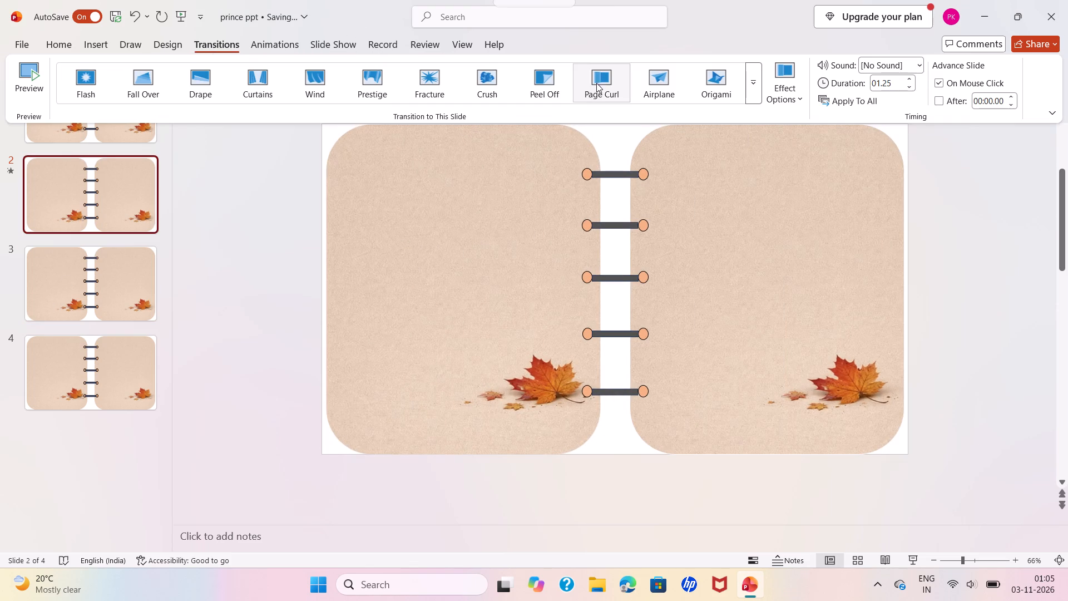
left_click(130, 257)
left_click(130, 257)
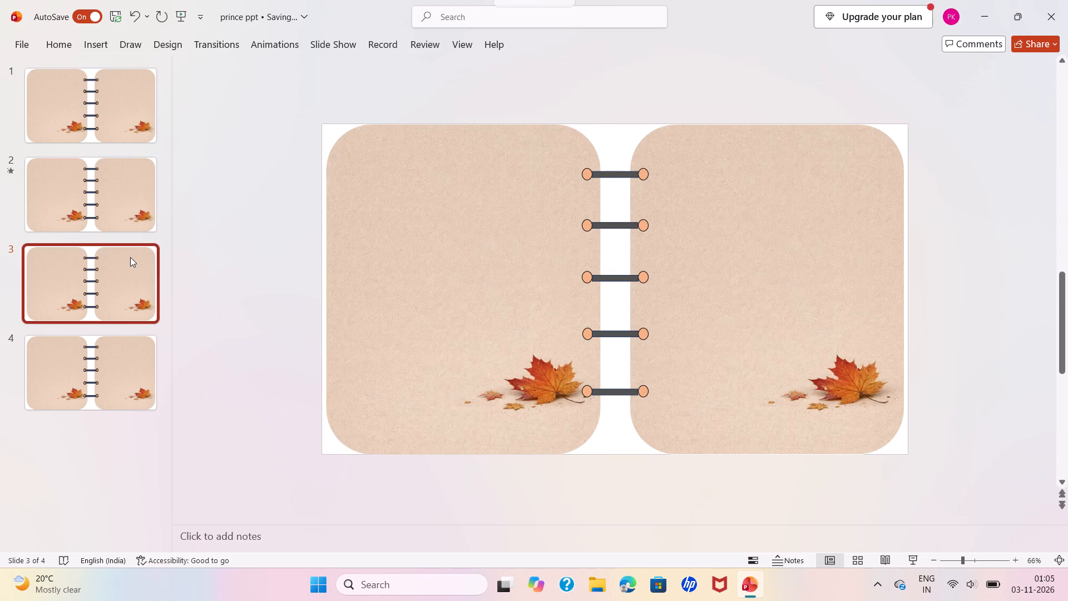
left_click(217, 46)
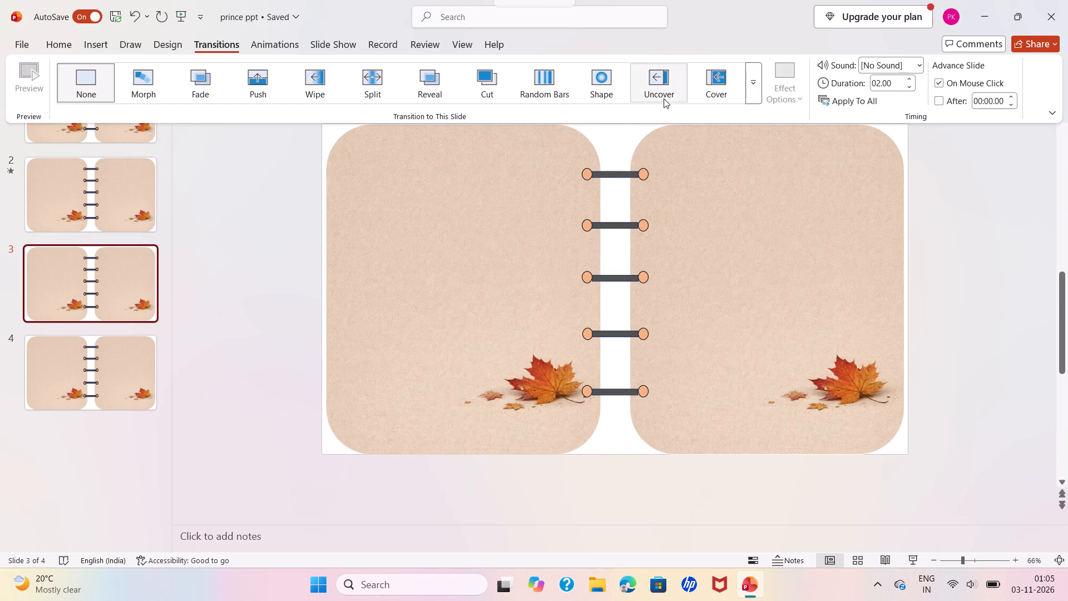
left_click(758, 76)
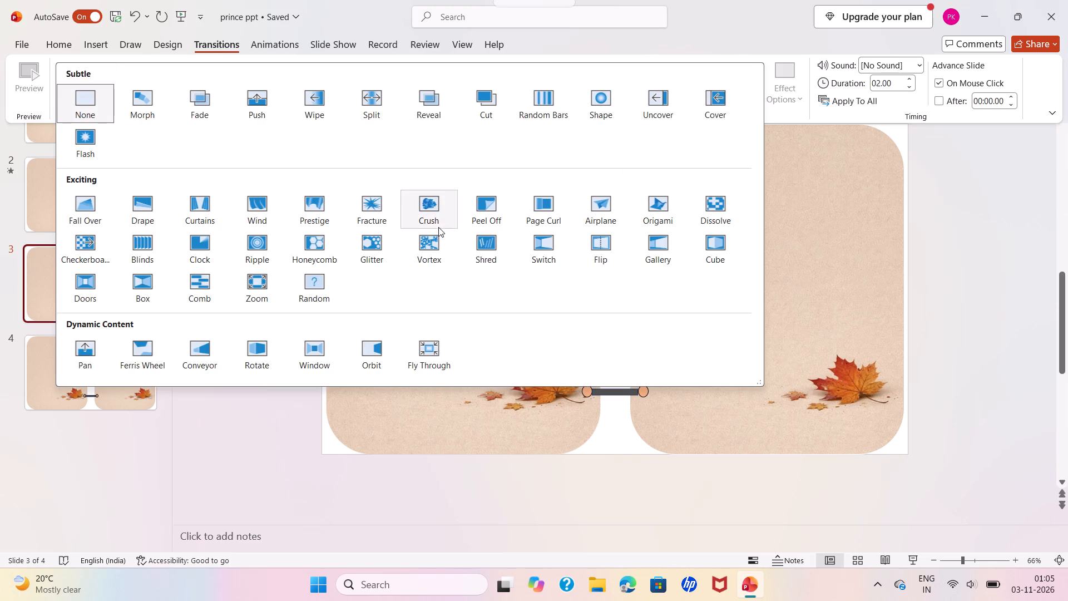
left_click(541, 206)
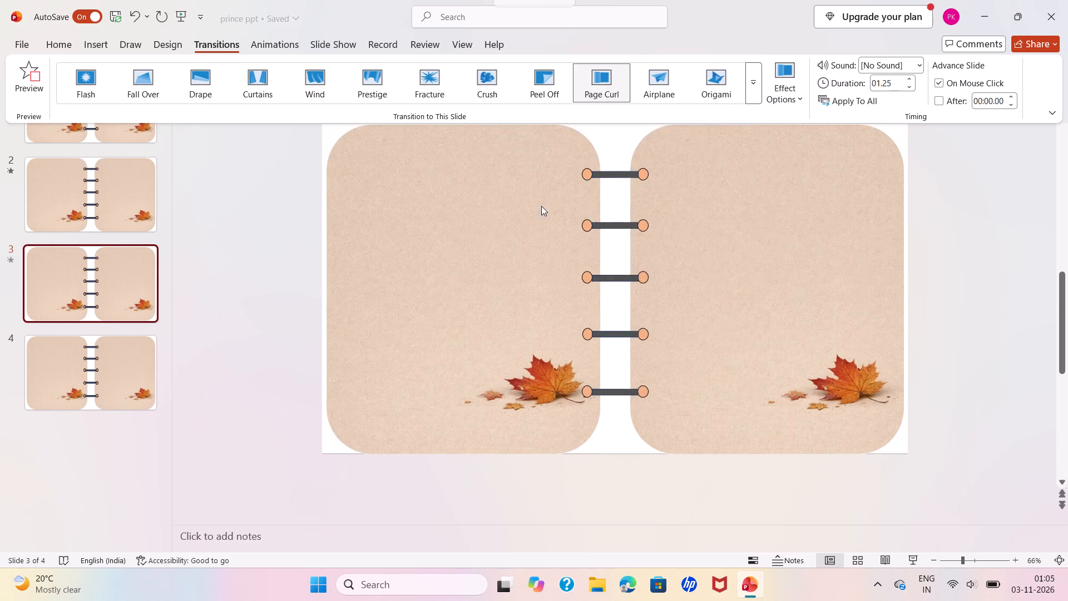
Apply the Page Curl transition to slide 4.
left_click(64, 411)
left_click(88, 390)
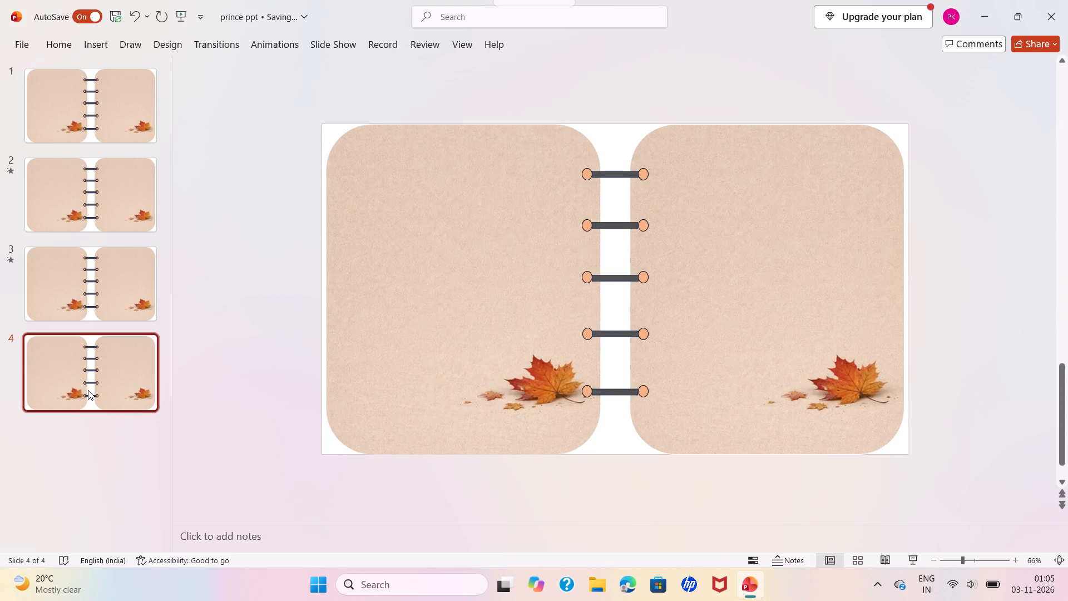
left_click(88, 390)
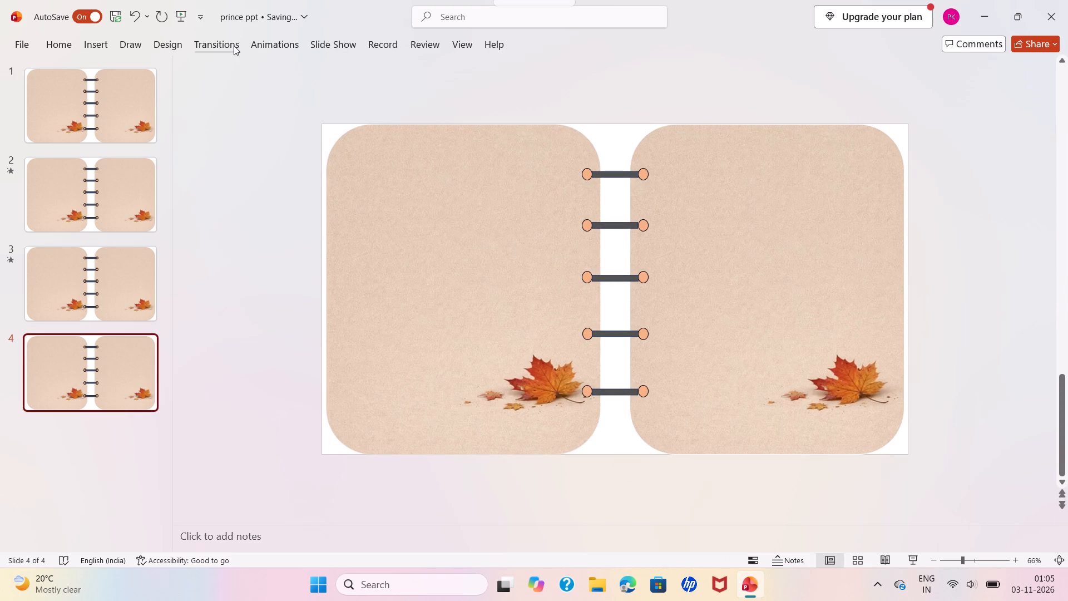
left_click(234, 46)
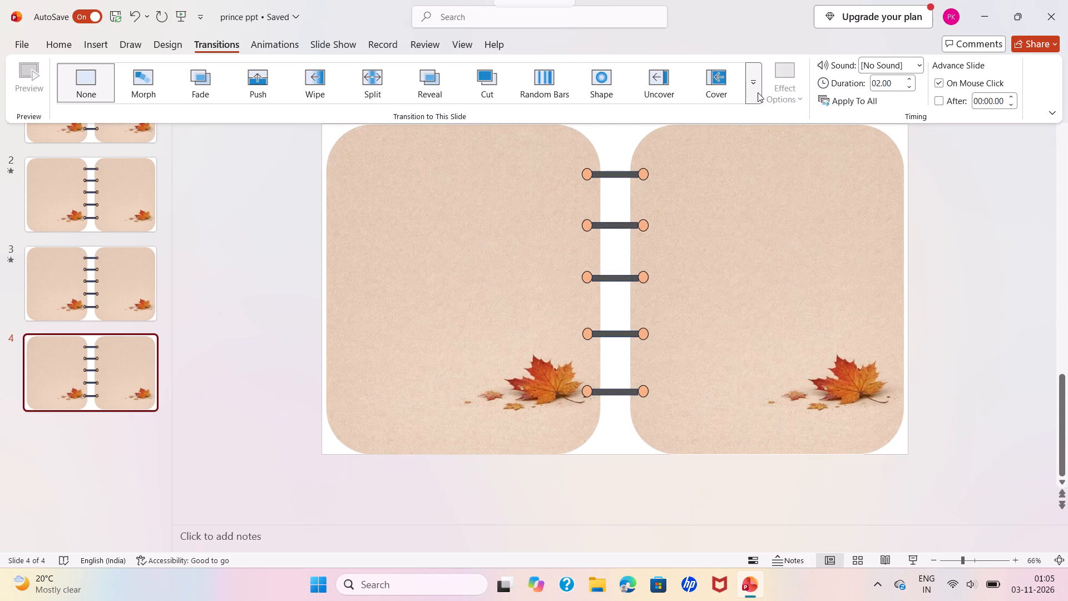
left_click(754, 94)
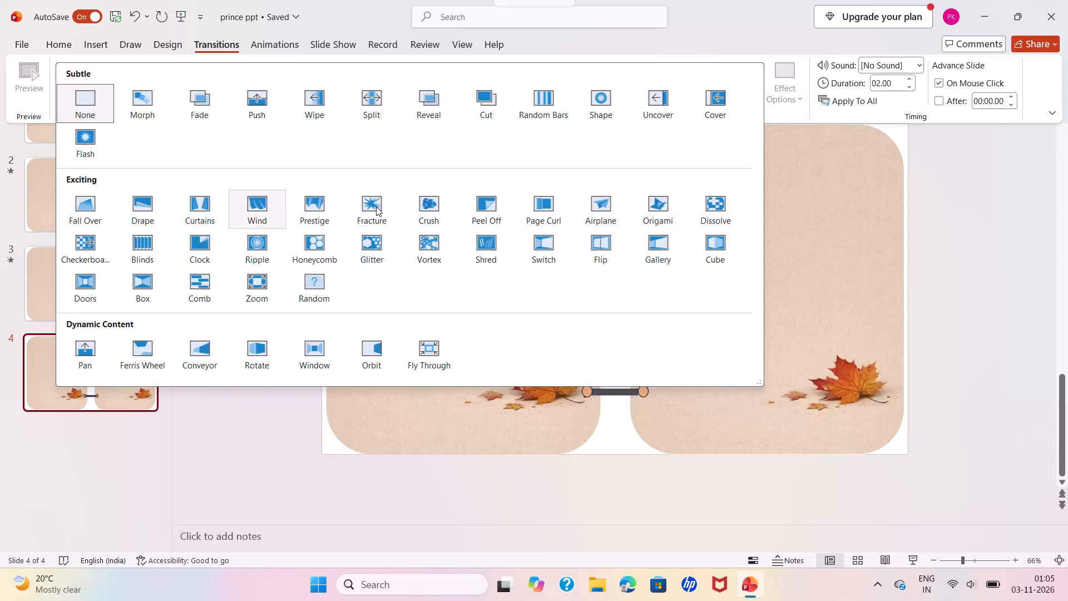
left_click(534, 219)
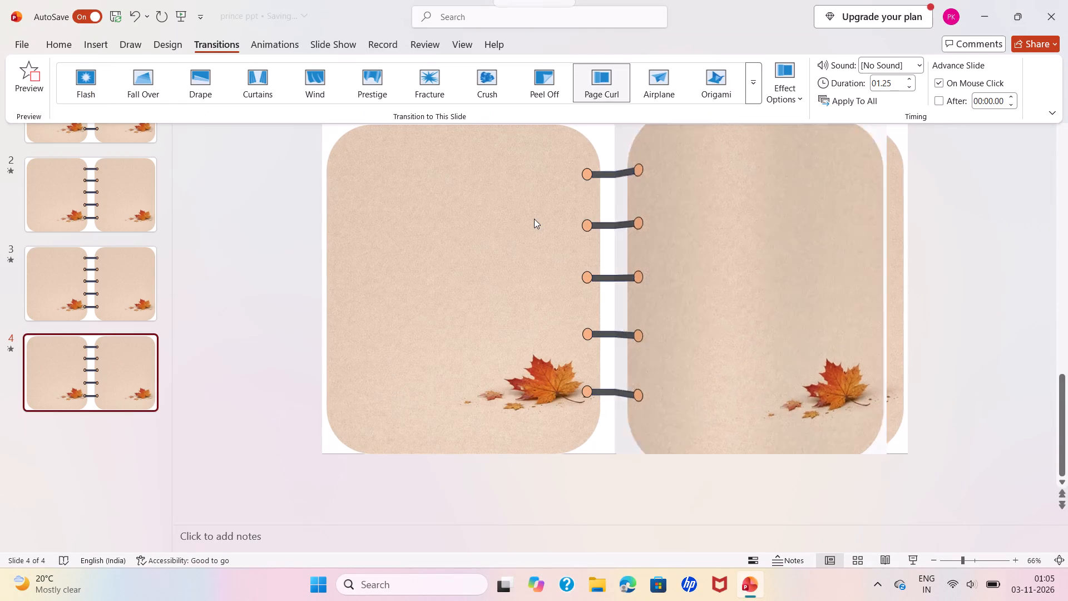
Play the slide show from the beginning, paging forward to the end and back again to check the page-turn transitions.
scroll(115, 186, "up", 3)
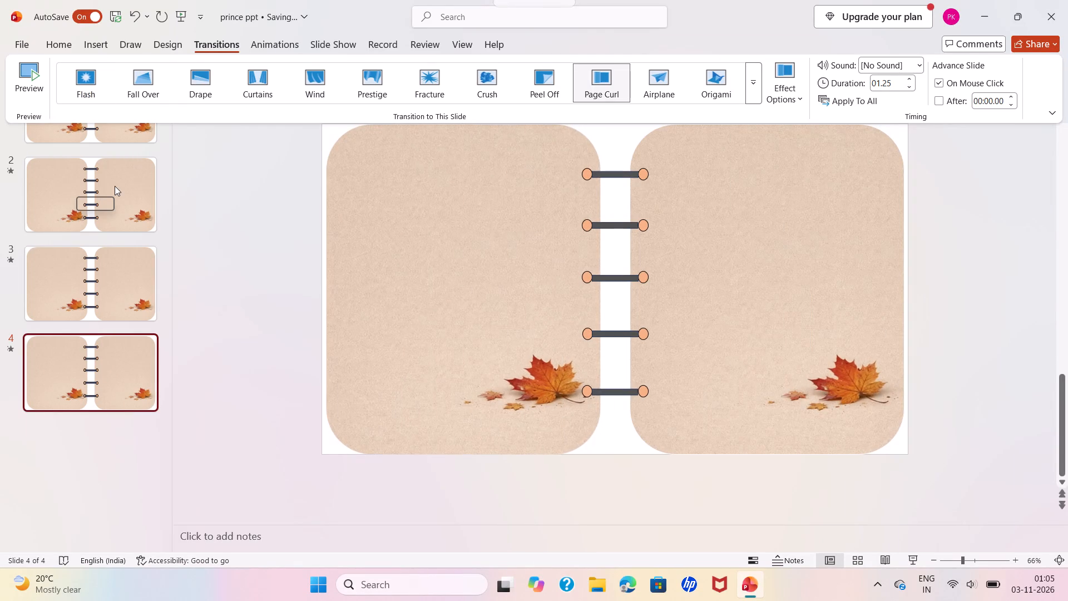
left_click(70, 126)
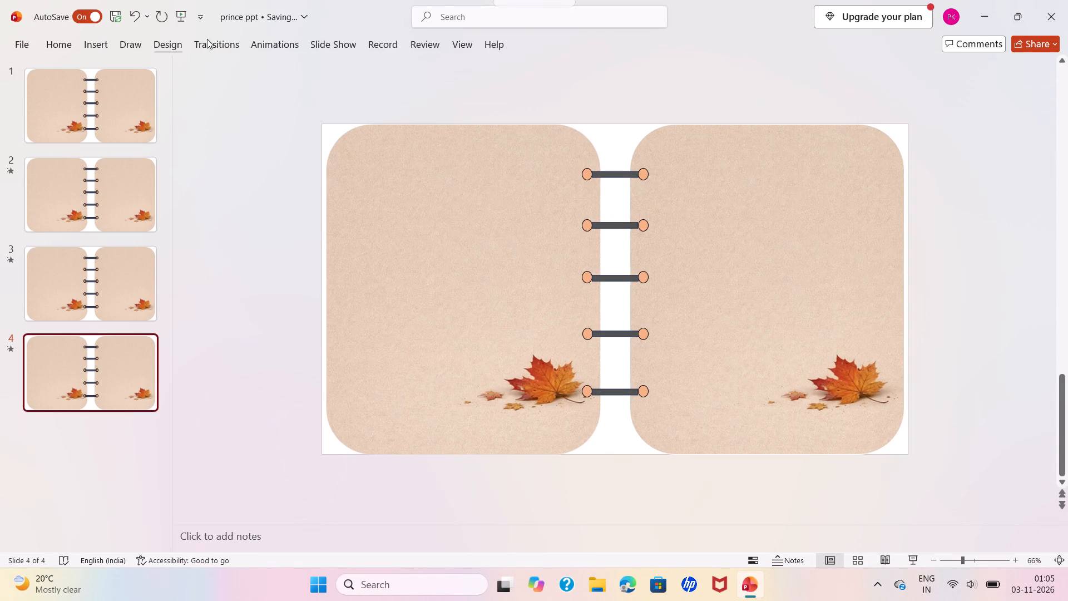
left_click(343, 47)
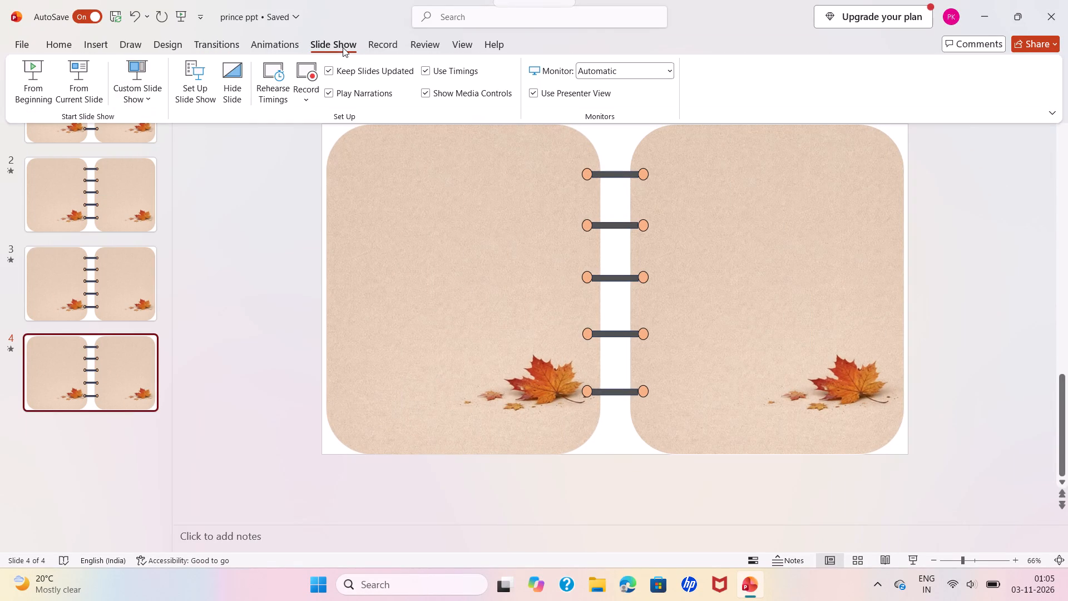
left_click(21, 84)
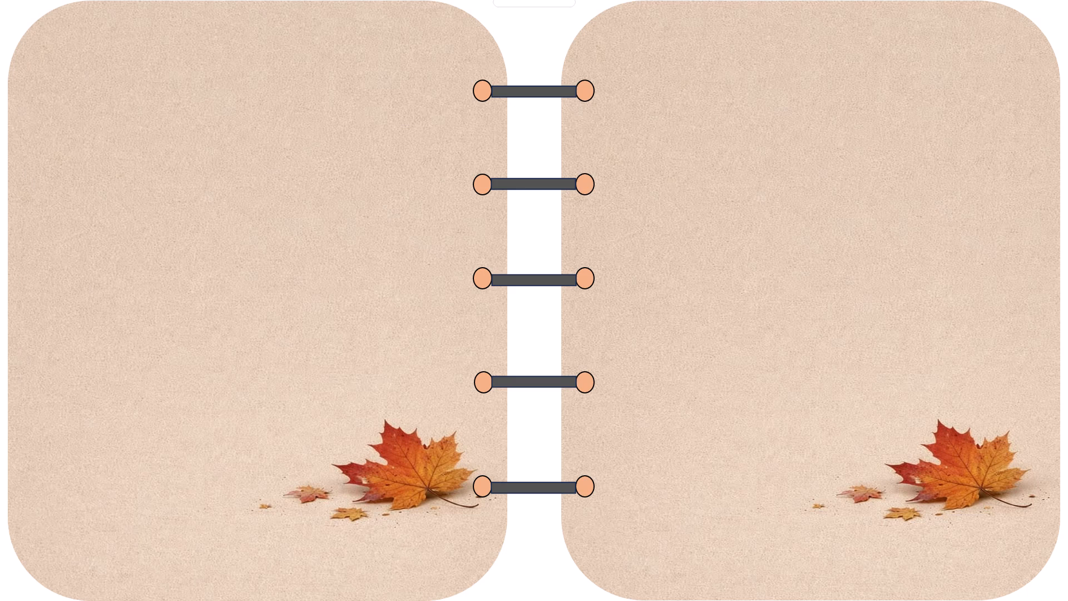
key("Right")
key("Right")
key("Right")
key("Right")
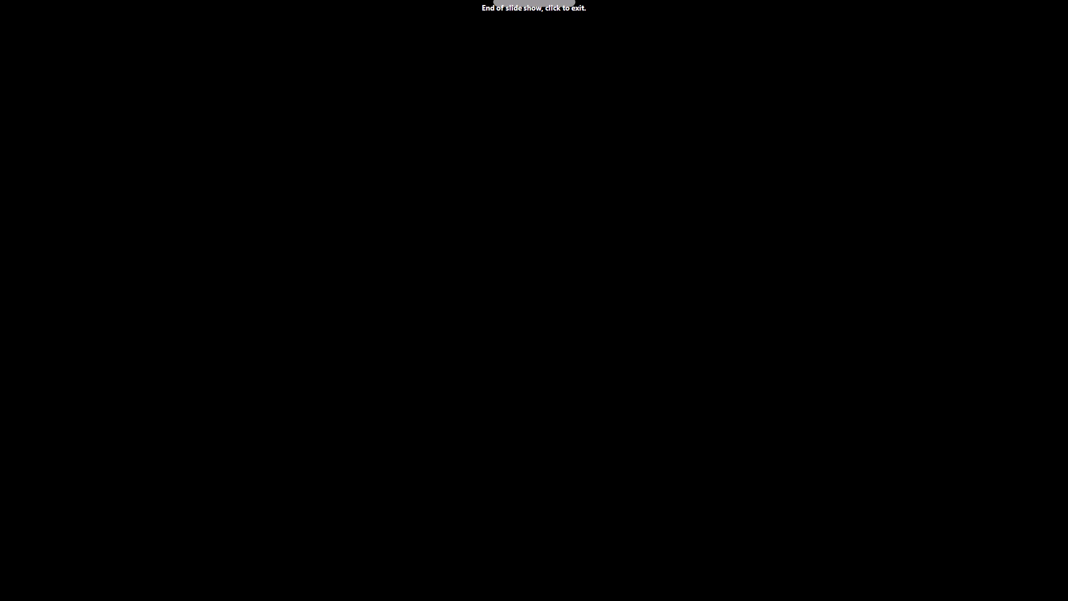
key("Left")
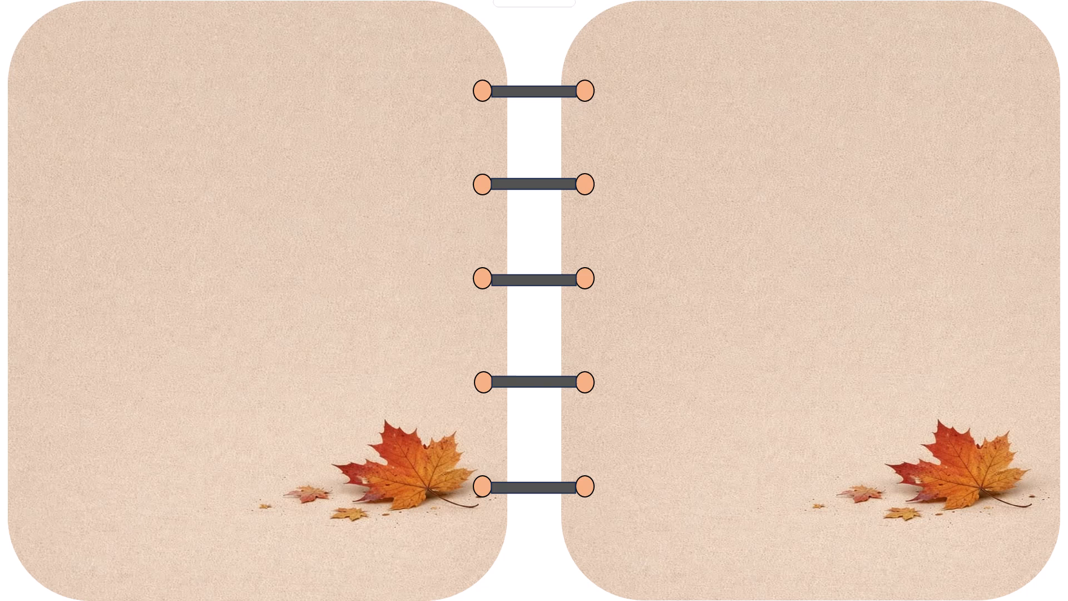
key("Left")
key("Left")
key("Left")
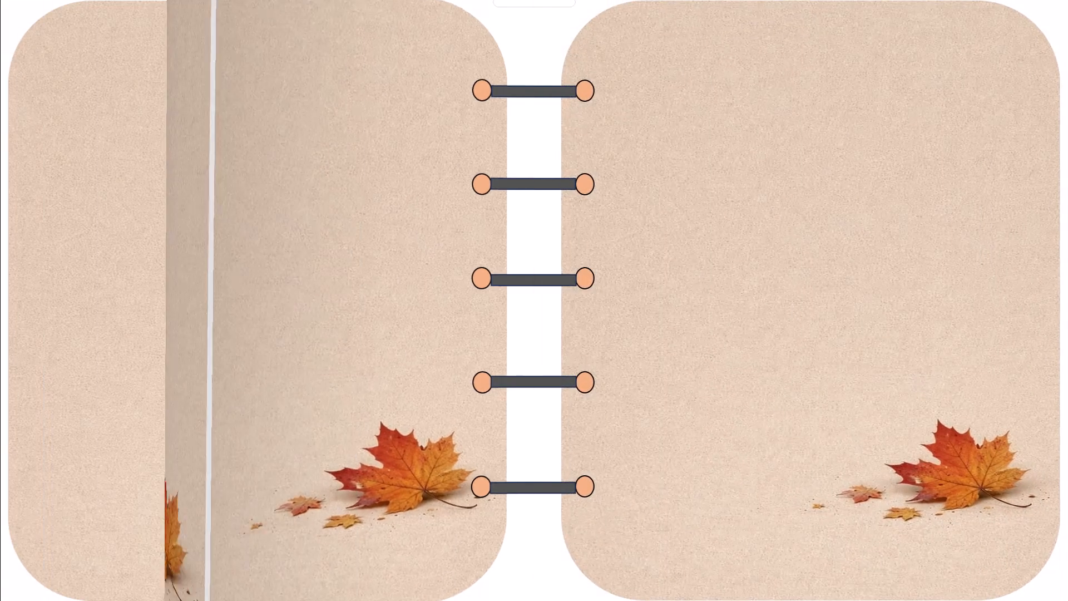
key("Left")
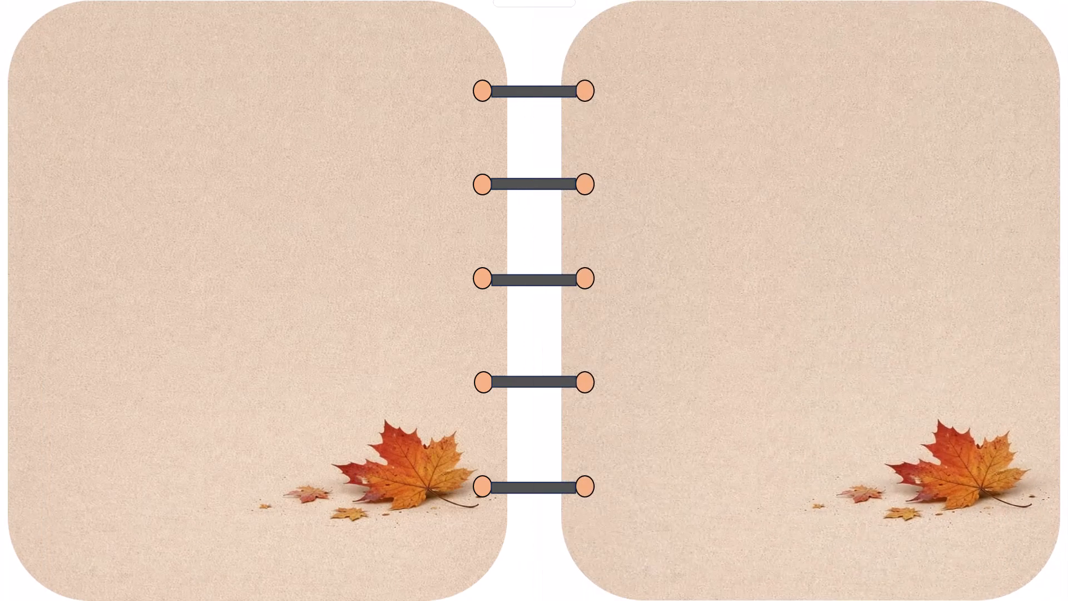
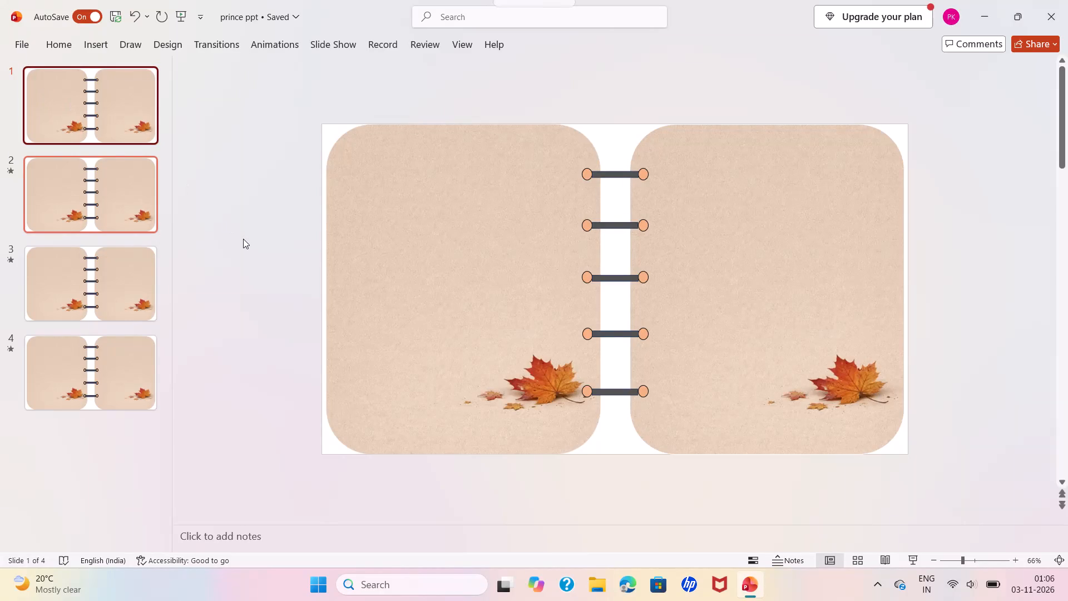
Set the outline colour of the left notebook page shape on slide 1 to the white theme colour.
right_click(428, 267)
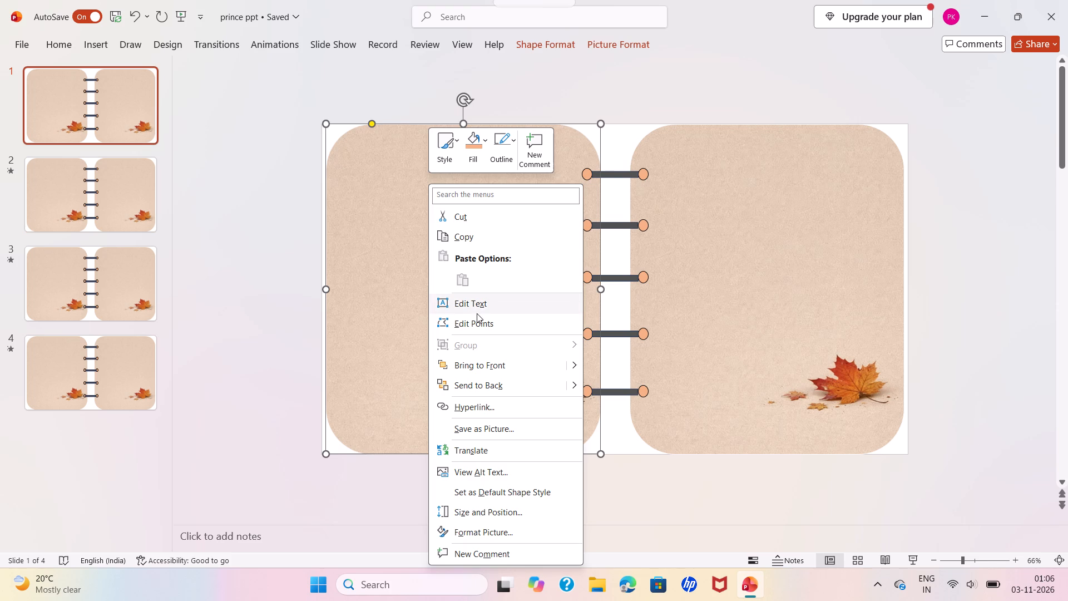
left_click(498, 145)
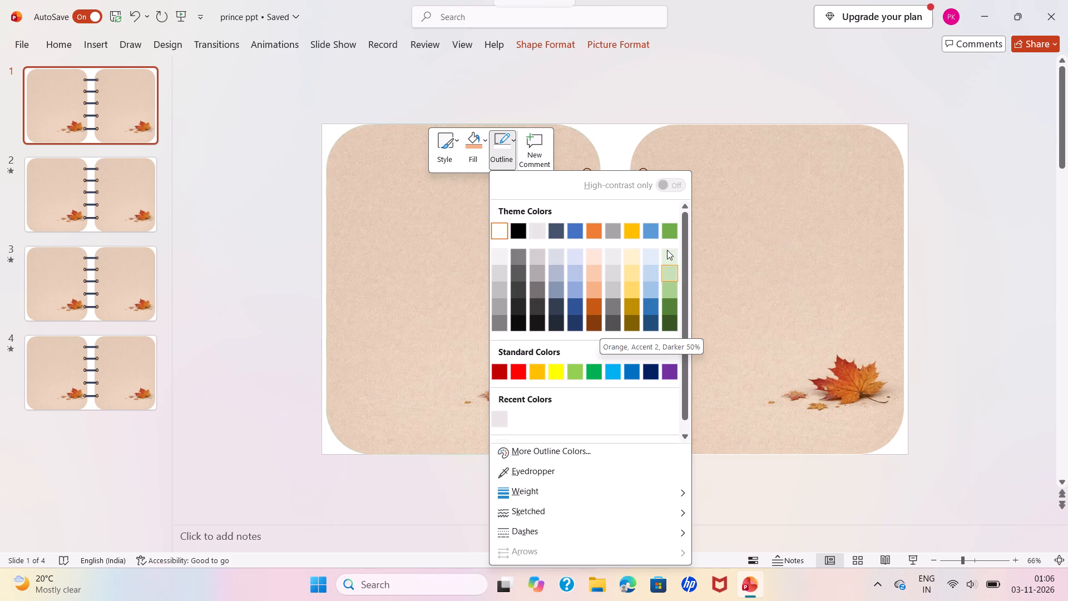
left_click(496, 227)
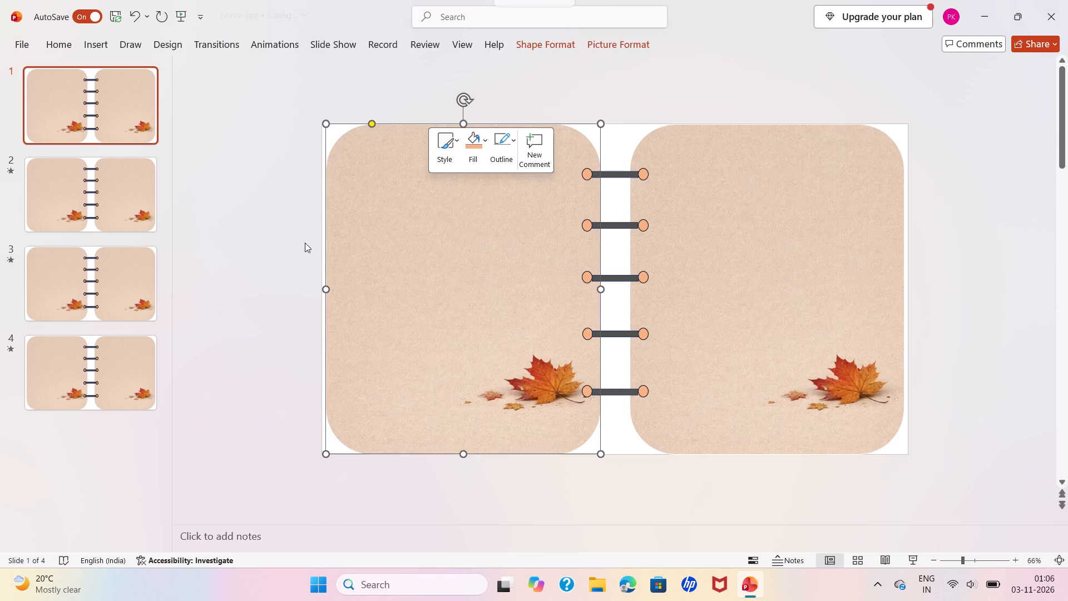
left_click(283, 244)
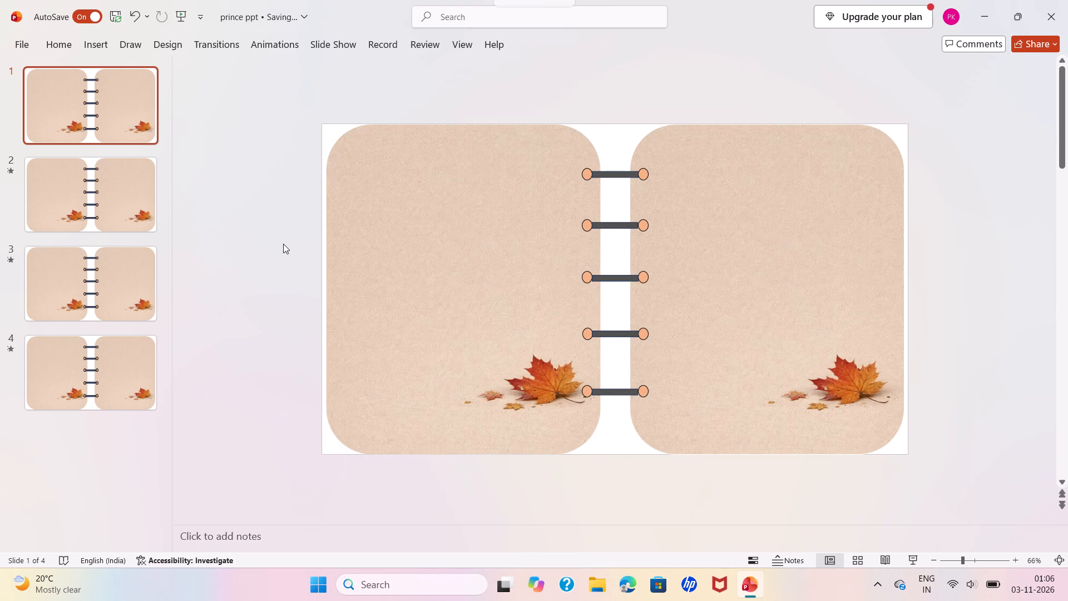
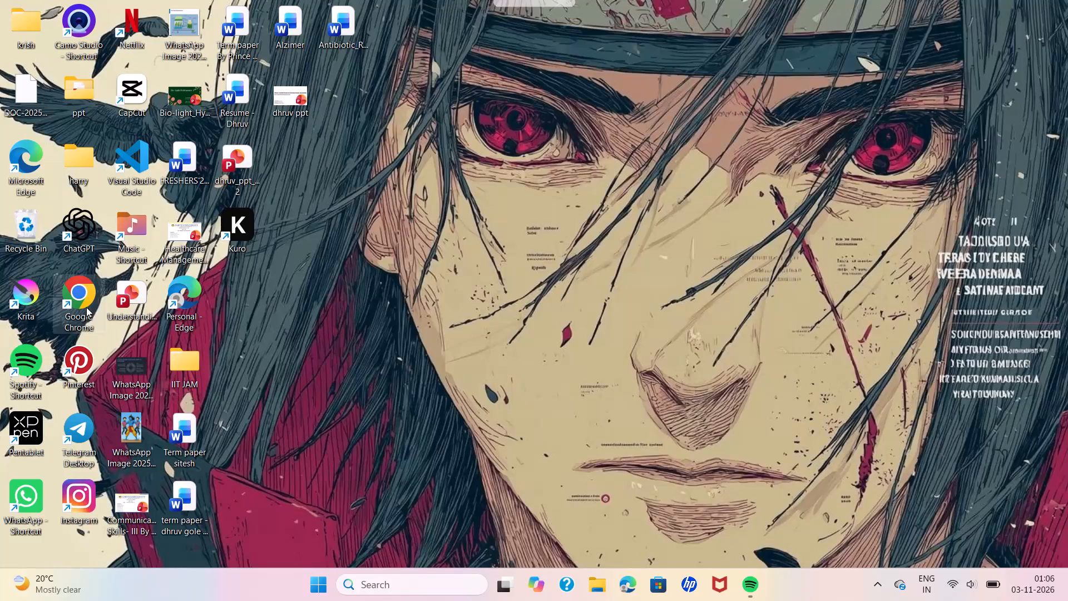
Switch to the Windows Start overview of pinned apps and recent files.
left_click(321, 582)
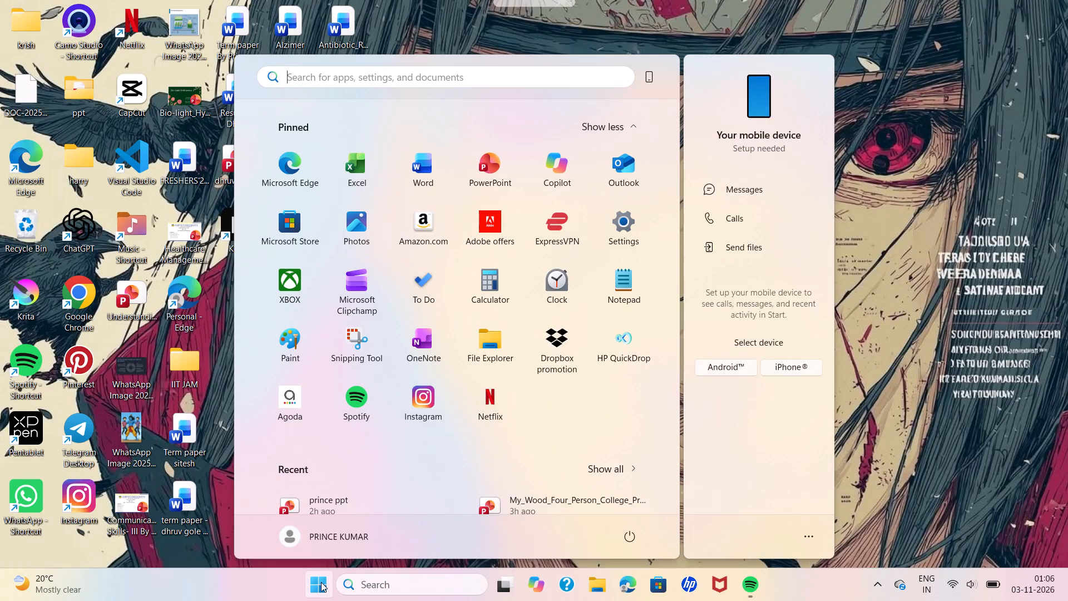
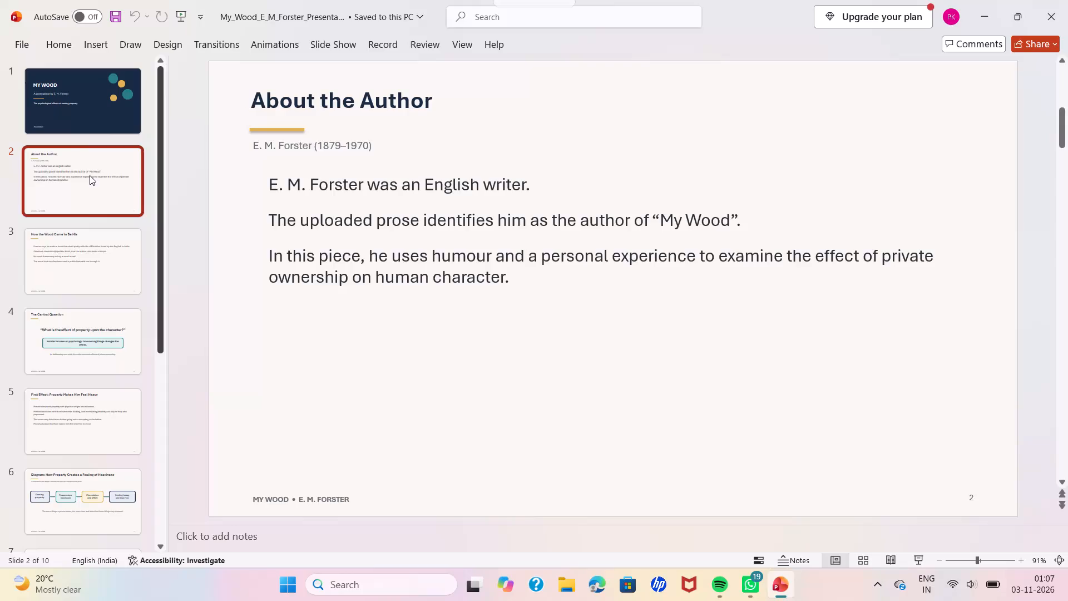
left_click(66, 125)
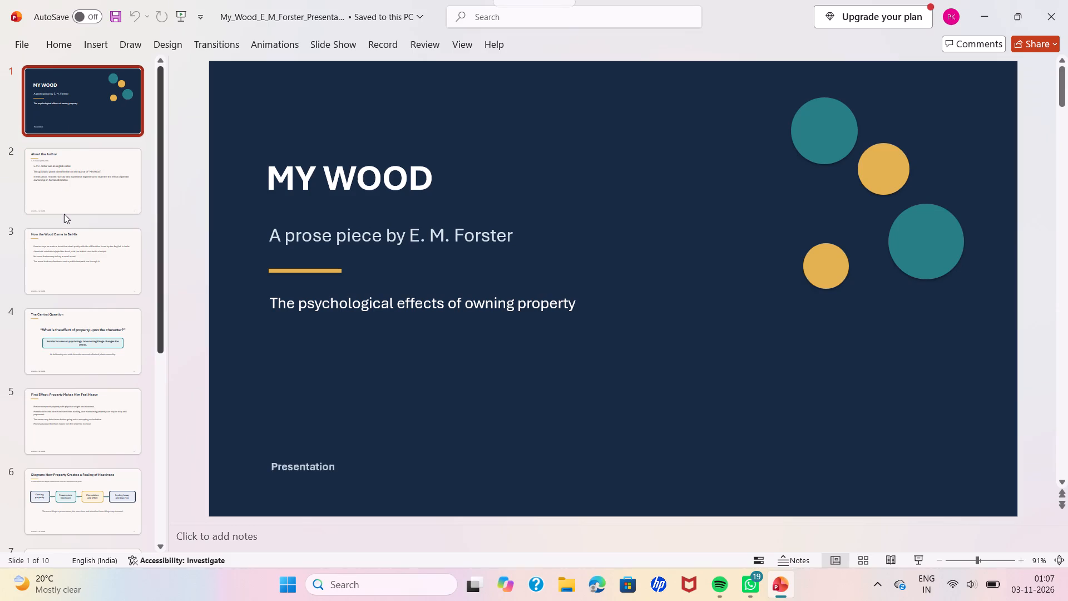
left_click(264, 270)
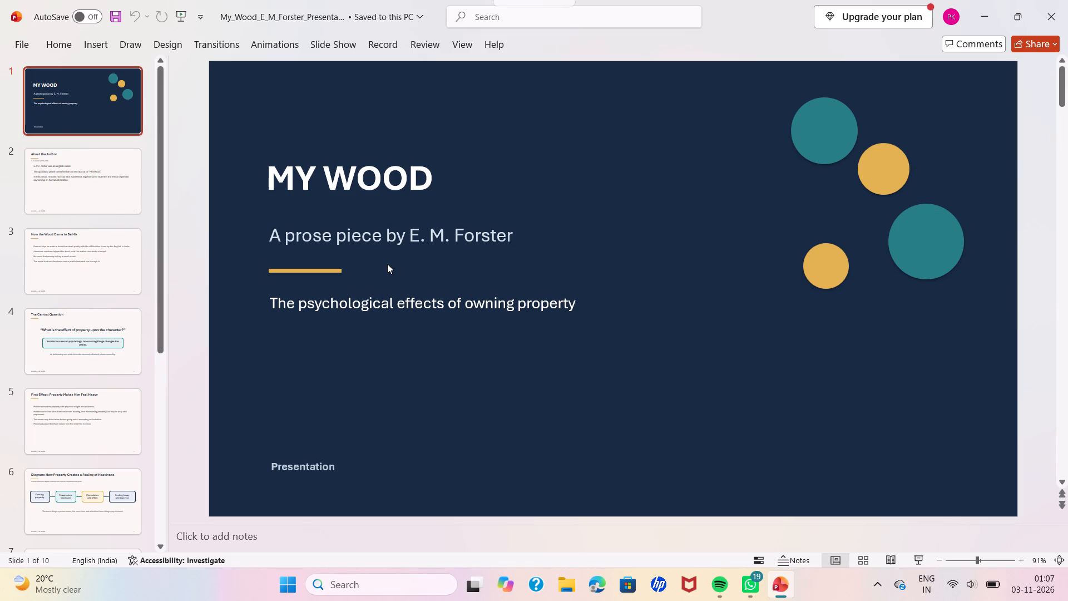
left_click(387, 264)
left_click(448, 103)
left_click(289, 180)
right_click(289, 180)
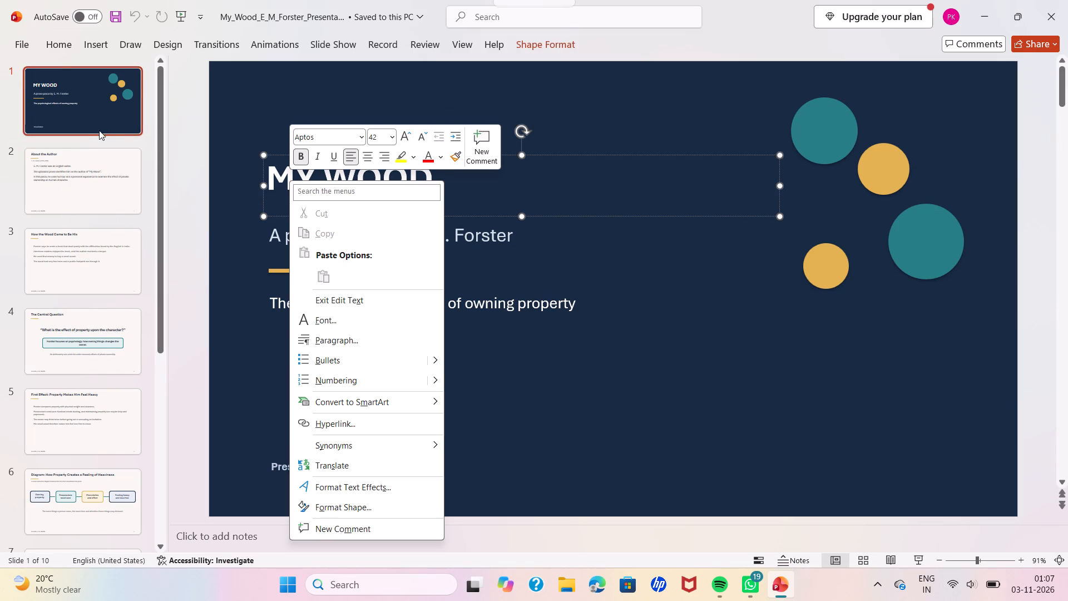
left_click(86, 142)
Copy the body text box from the "About the Author" slide onto slide 1 of "prince ppt".
left_click(85, 159)
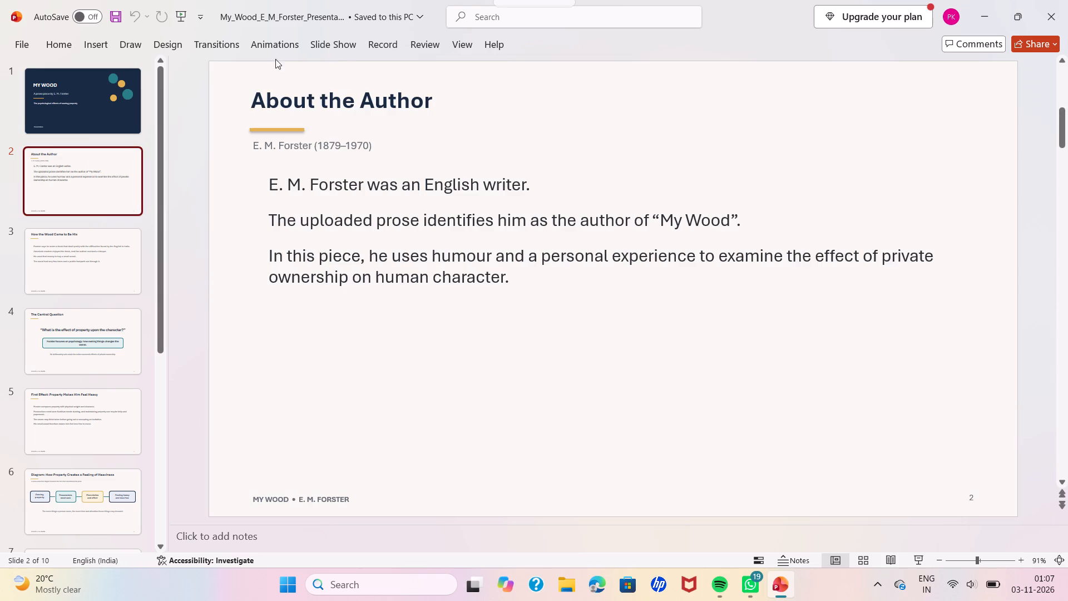
left_click_drag(254, 100, 390, 102)
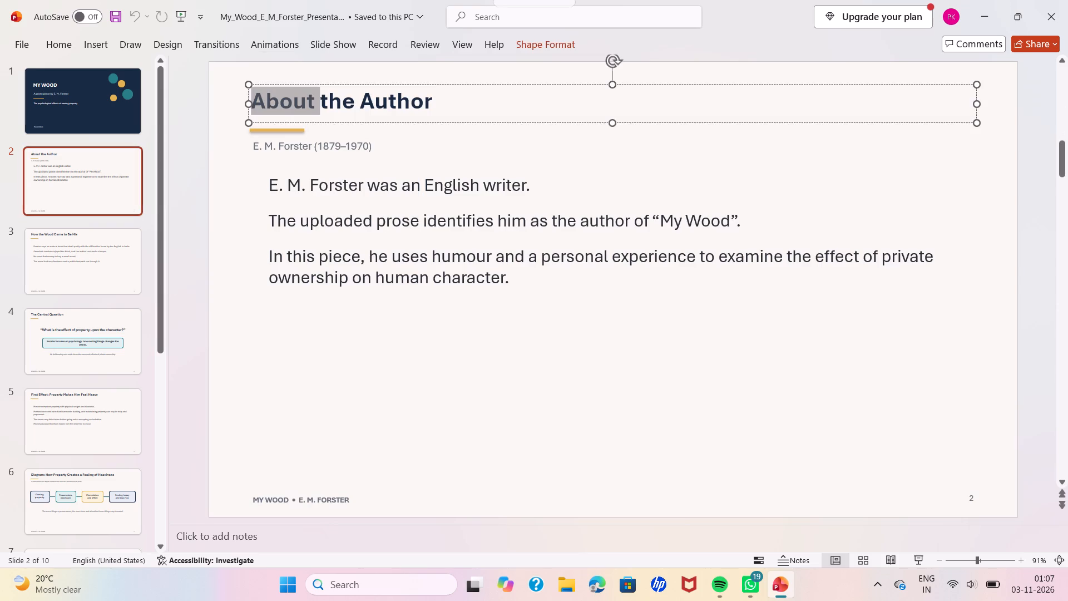
left_click_drag(390, 102, 503, 150)
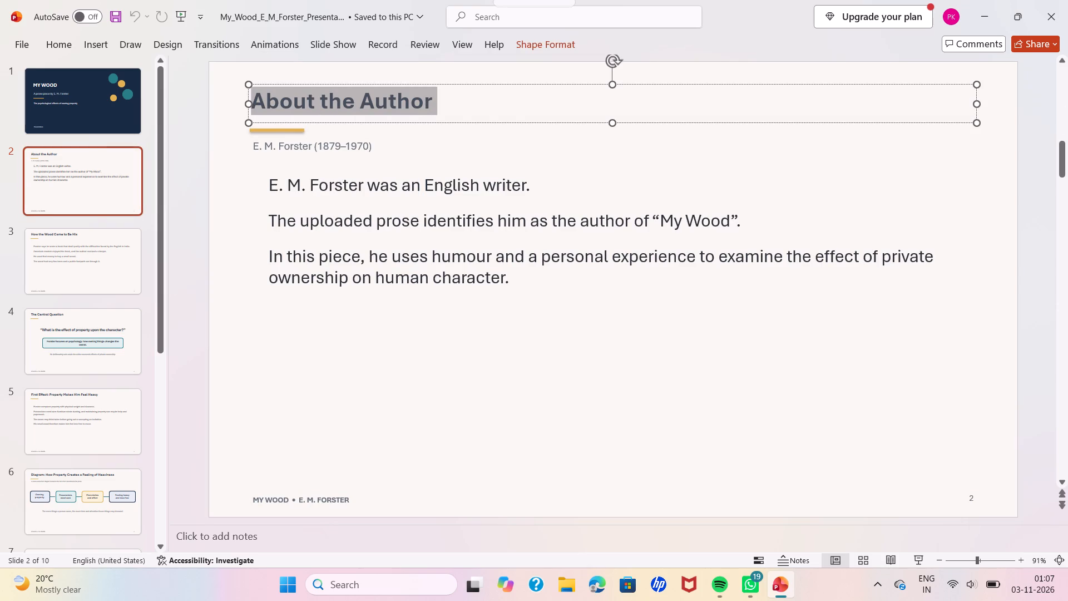
left_click_drag(503, 150, 538, 319)
left_click(538, 319)
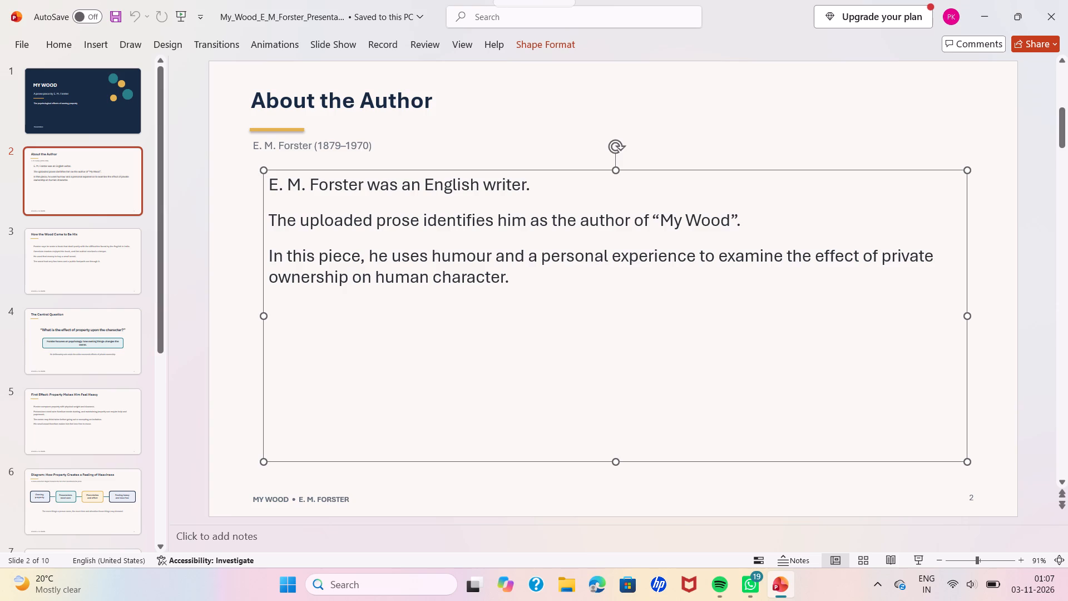
key("ctrl+c")
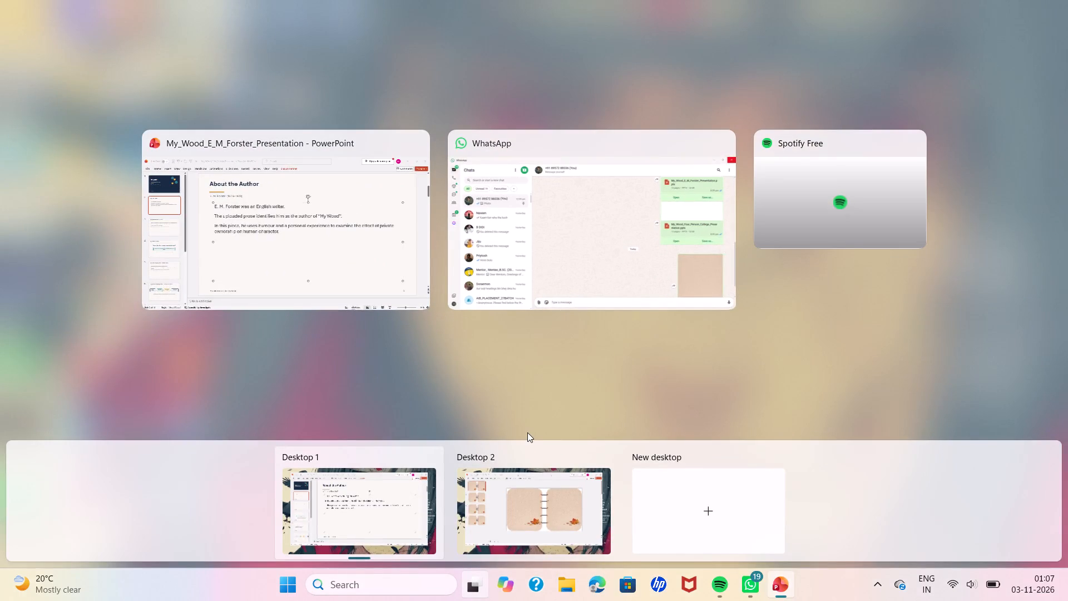
left_click(518, 528)
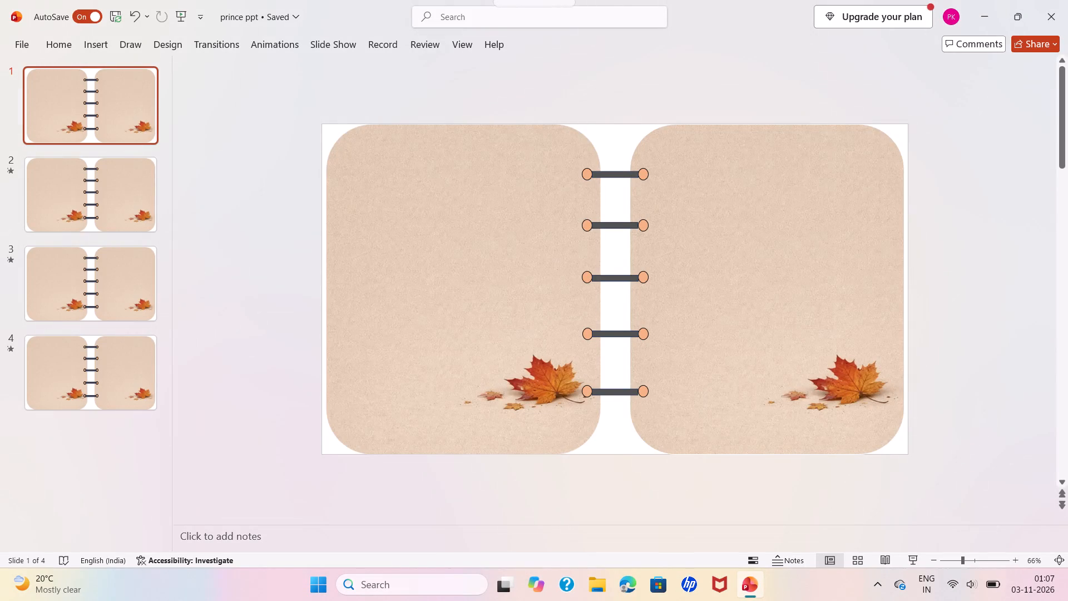
left_click(469, 362)
key("ctrl+v")
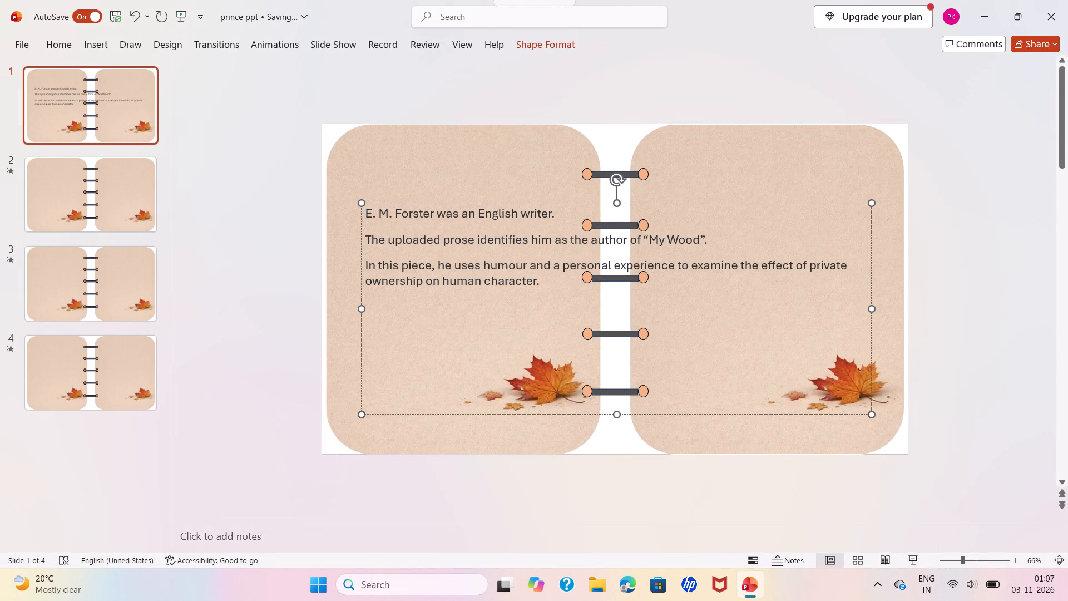
Narrow the pasted author text box to fit within the left notebook page, starting just inside the page's outer edge.
left_click(876, 311)
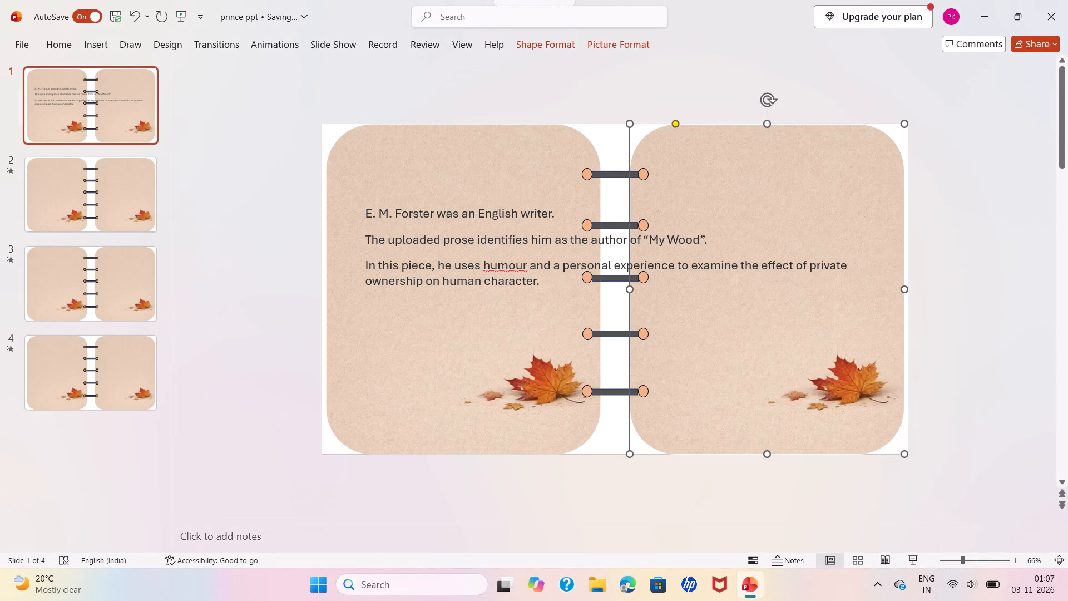
left_click(633, 249)
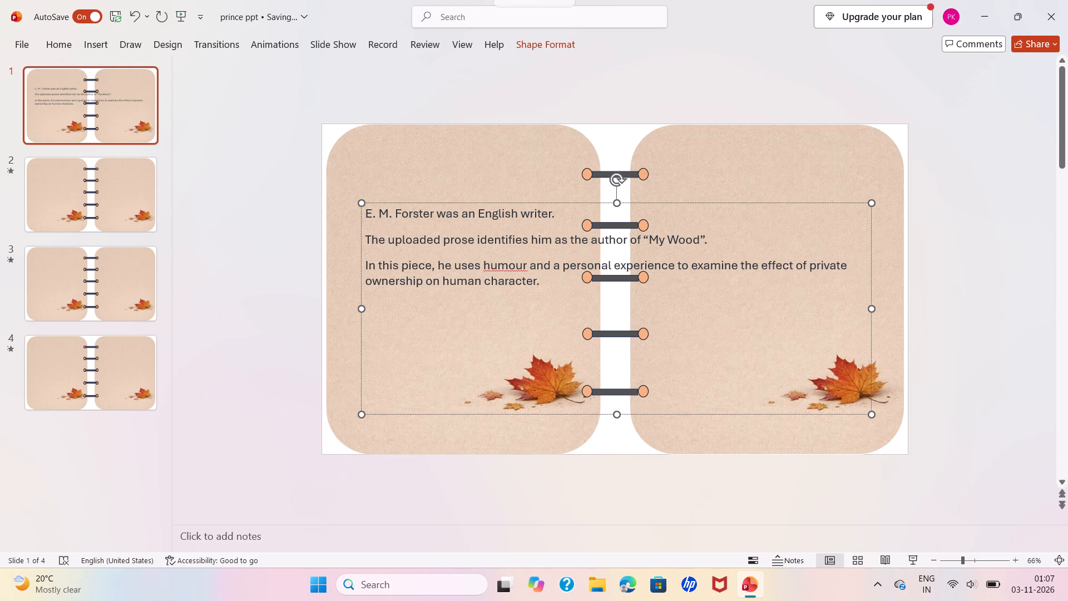
left_click_drag(871, 308, 517, 351)
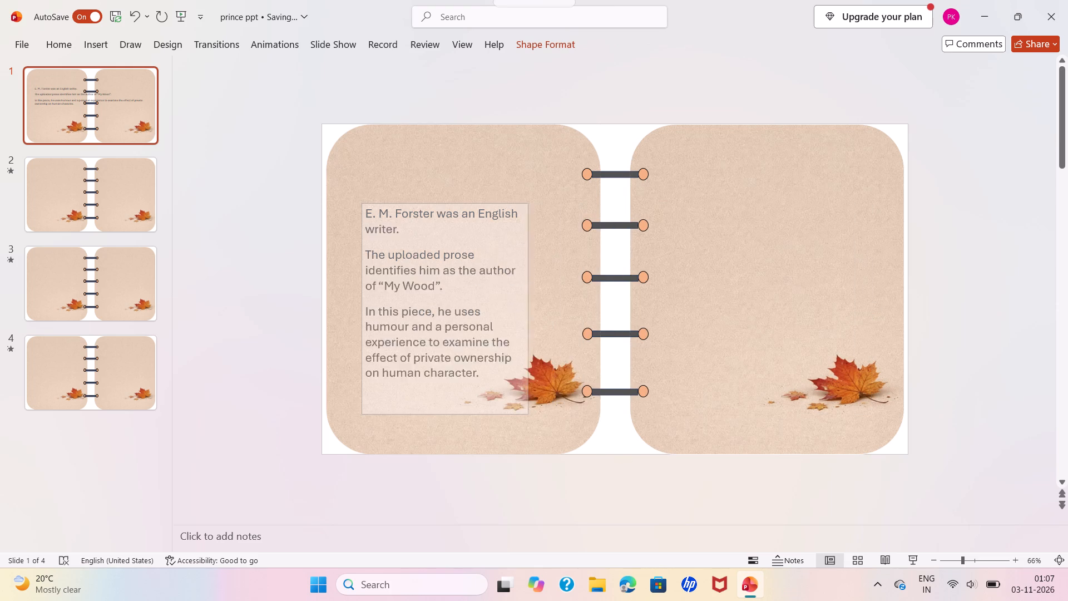
left_click_drag(517, 351, 569, 359)
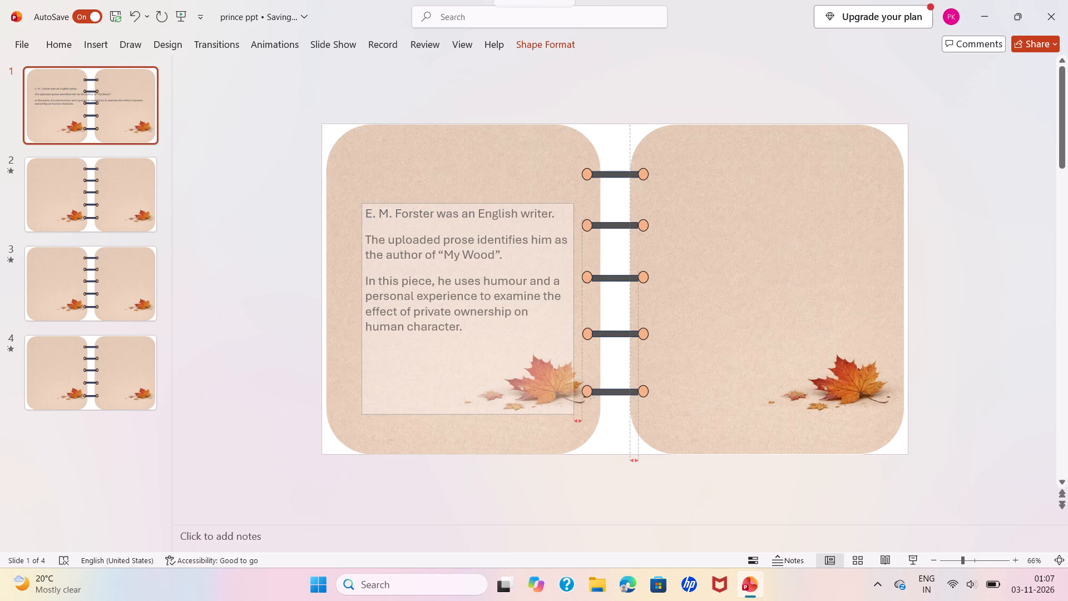
left_click_drag(569, 359, 504, 398)
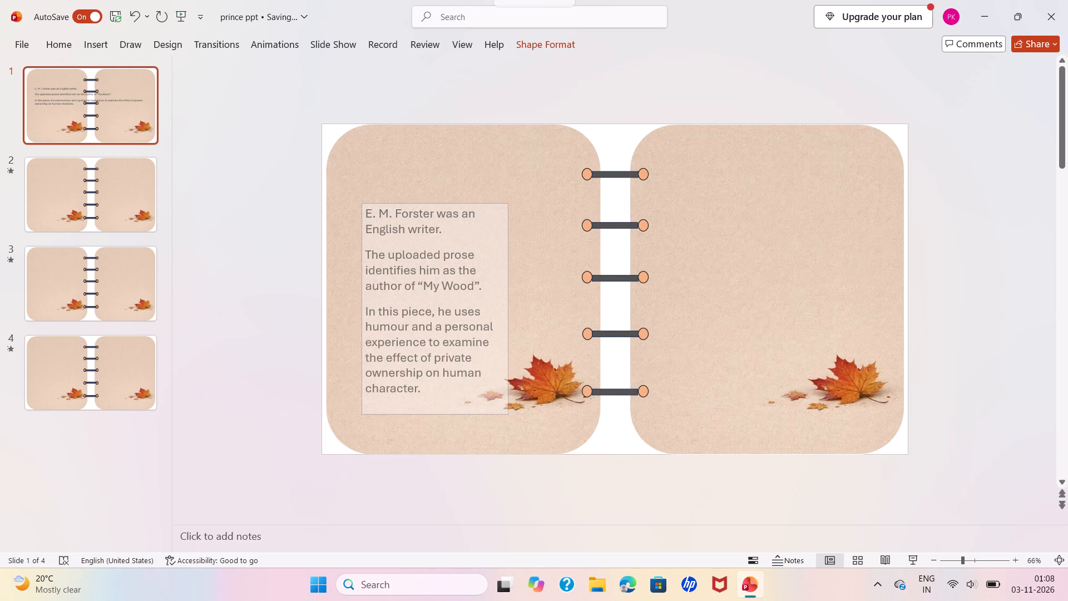
left_click_drag(504, 398, 535, 324)
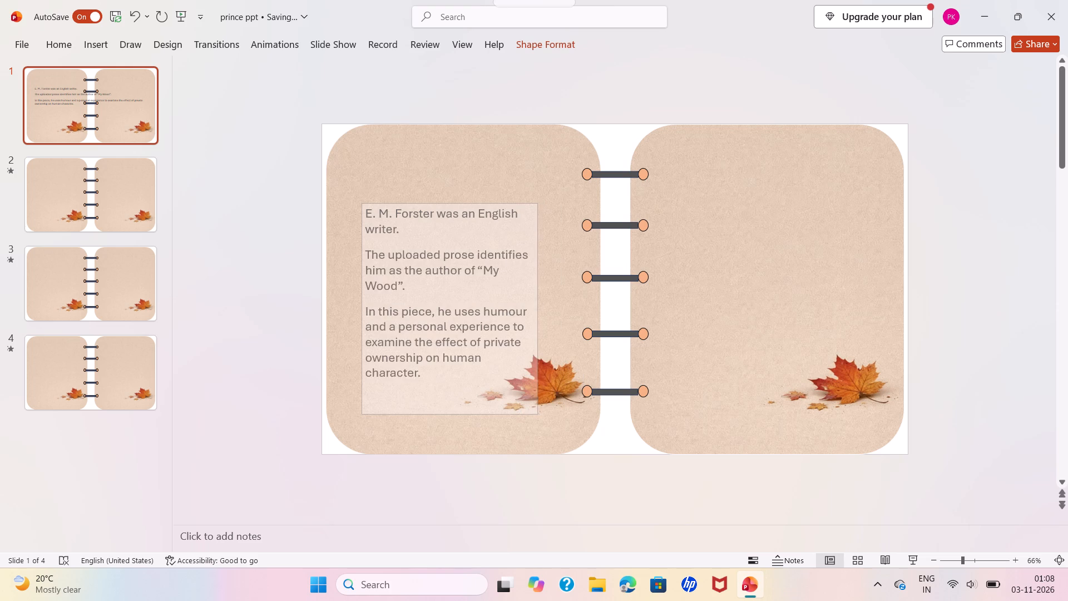
left_click_drag(535, 324, 578, 308)
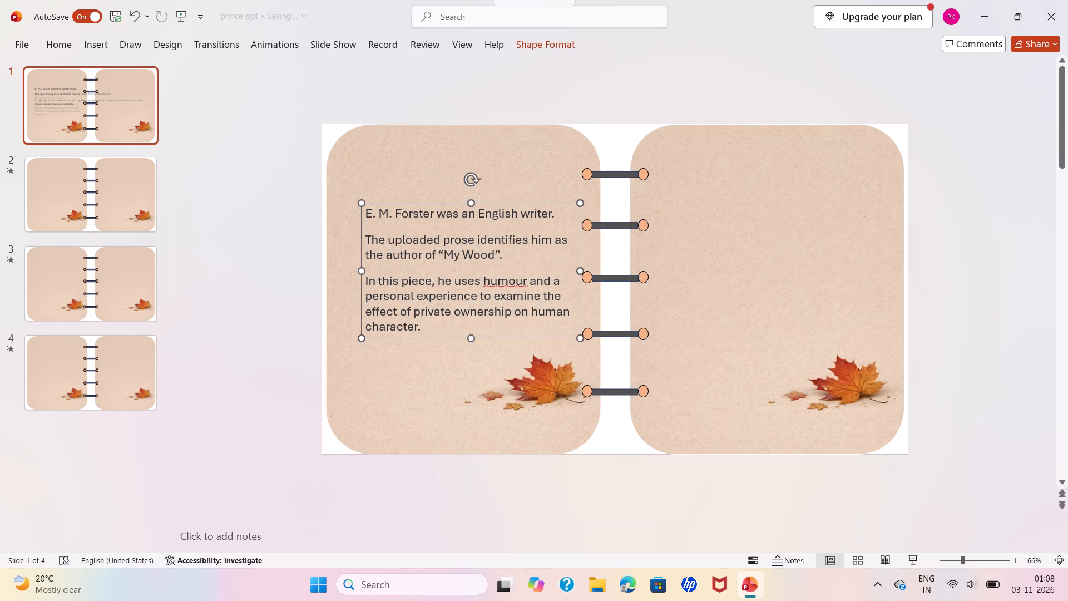
left_click_drag(470, 201, 457, 132)
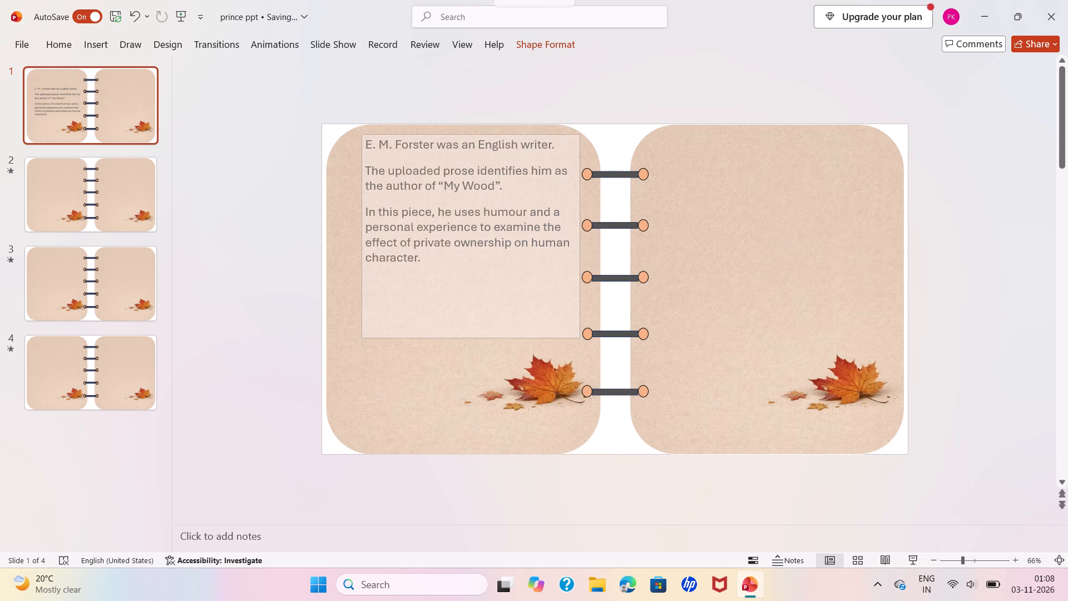
left_click_drag(457, 132, 455, 163)
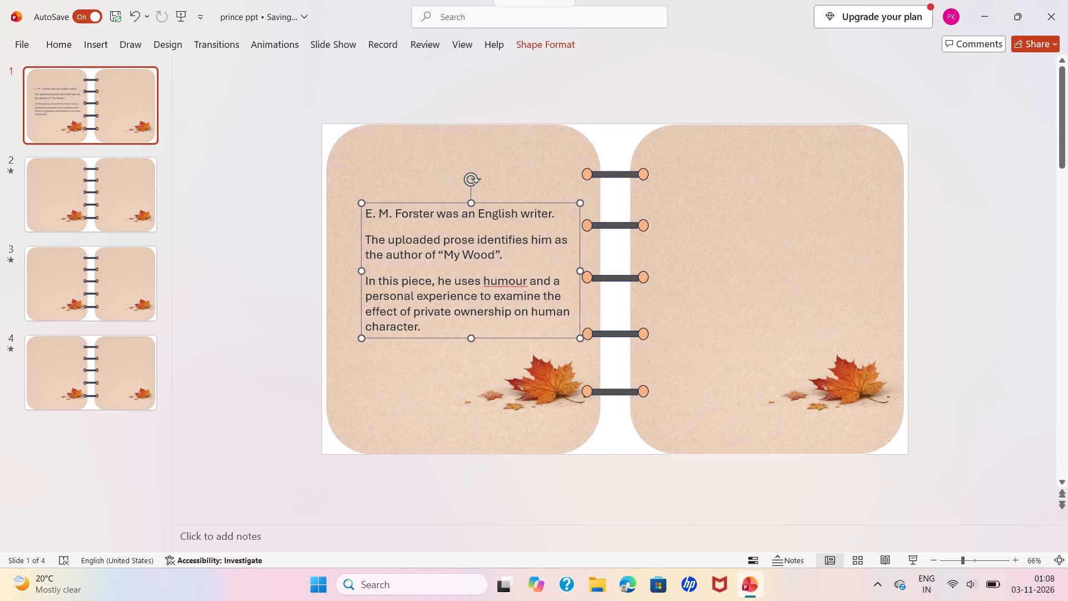
left_click_drag(363, 268, 303, 274)
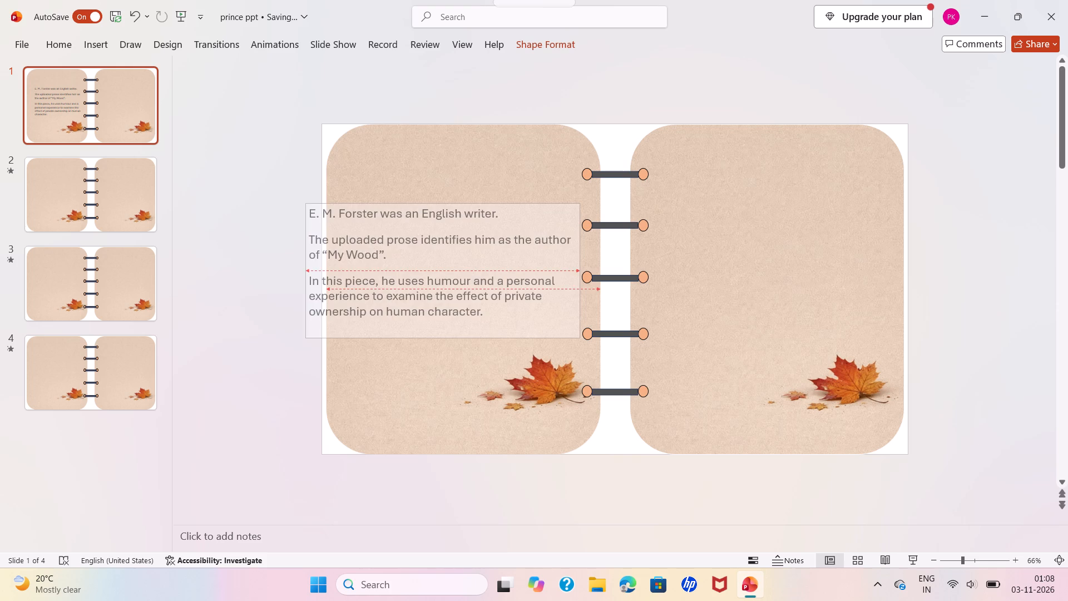
left_click_drag(303, 274, 333, 274)
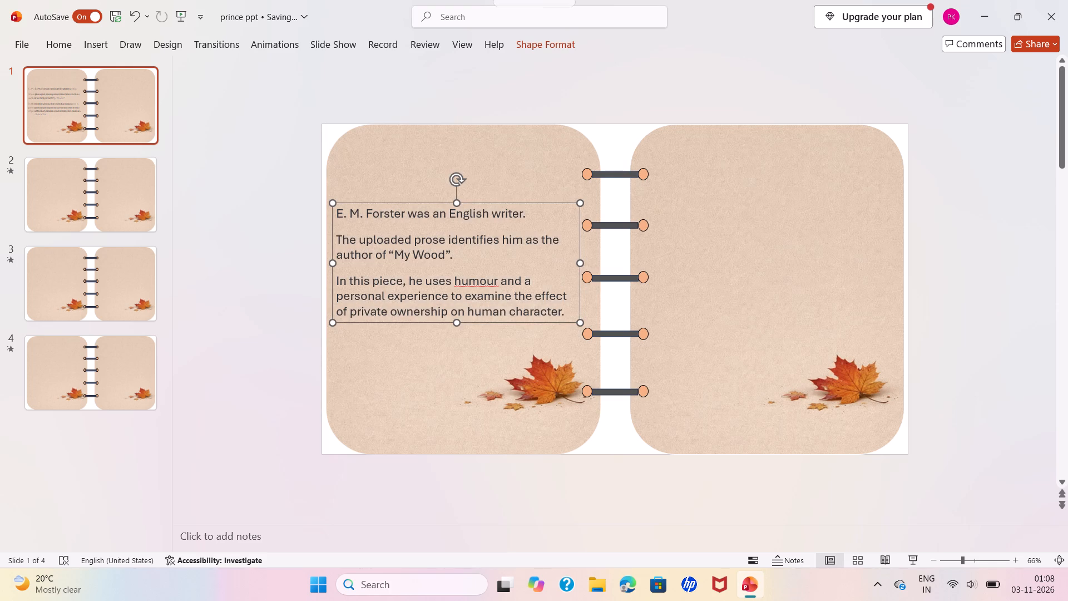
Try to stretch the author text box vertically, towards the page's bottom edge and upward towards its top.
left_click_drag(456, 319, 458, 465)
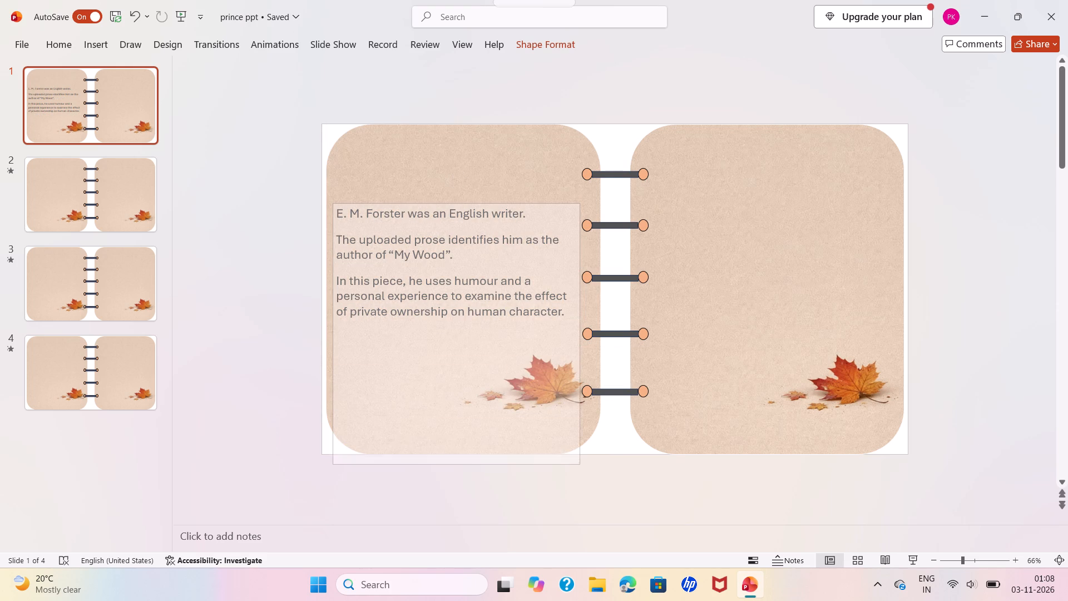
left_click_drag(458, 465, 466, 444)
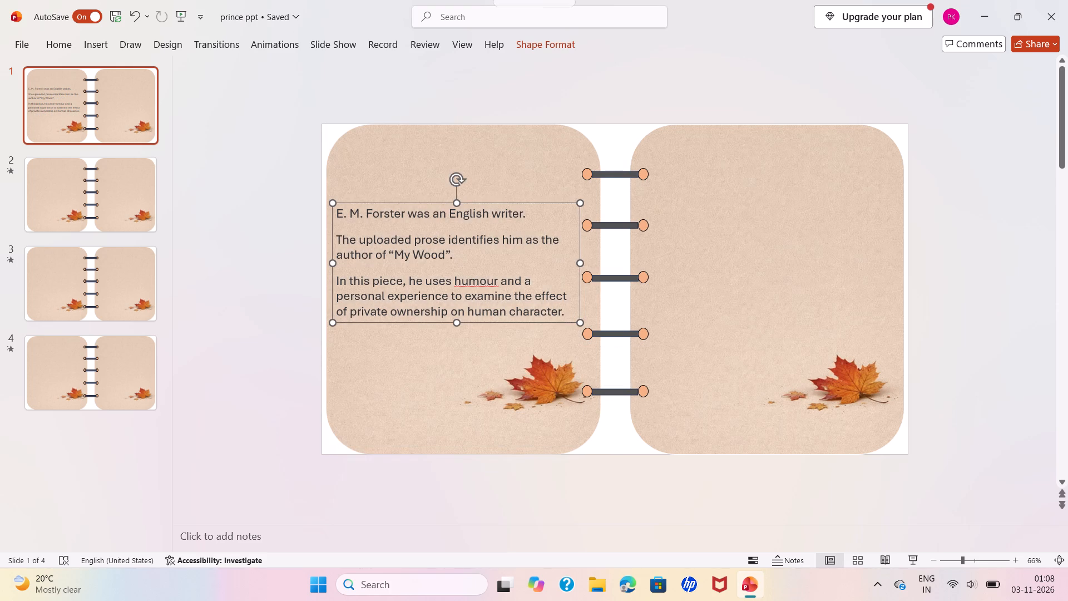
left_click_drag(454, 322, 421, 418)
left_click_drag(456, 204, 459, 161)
Narrow the author text box further from its ring side so the text wraps to about two-thirds of the page width.
scroll(424, 302, "up", 1, "ctrl")
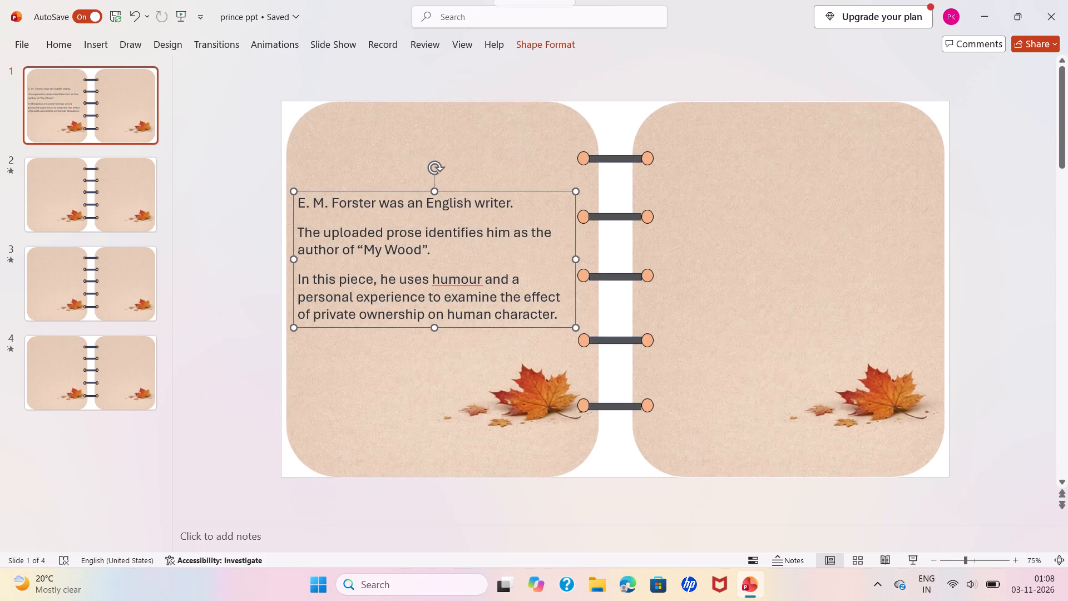
scroll(424, 302, "down", 3, "ctrl")
scroll(493, 287, "up", 4, "ctrl")
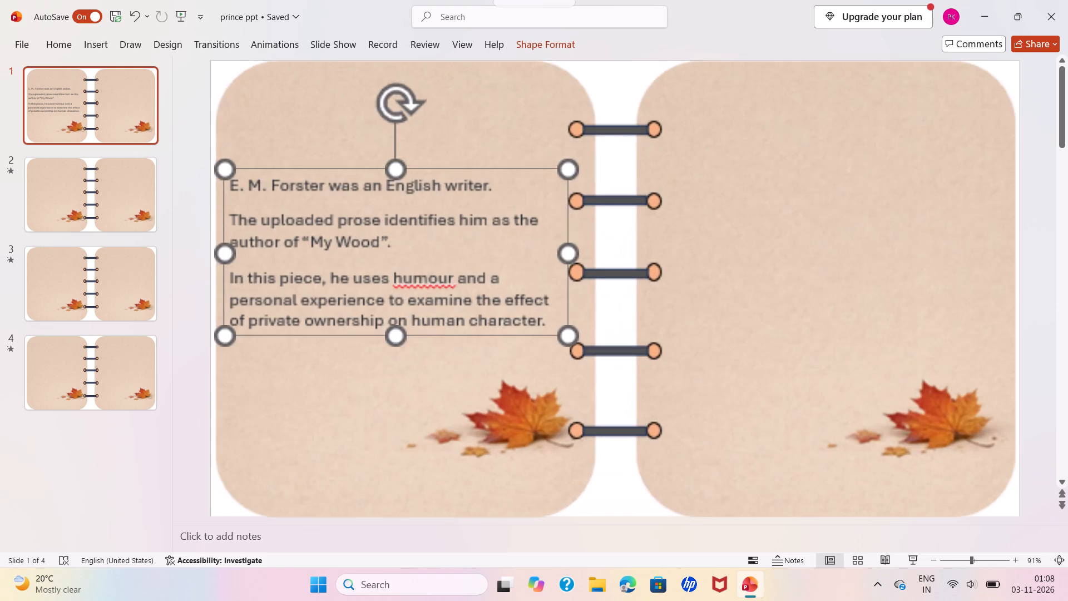
left_click_drag(564, 254, 461, 306)
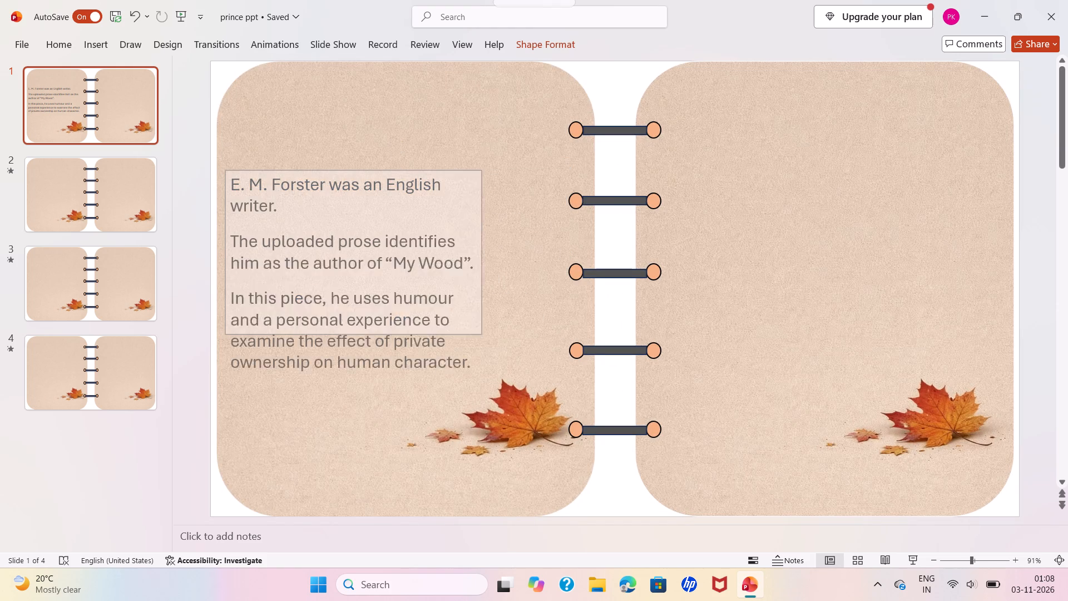
left_click_drag(461, 306, 479, 330)
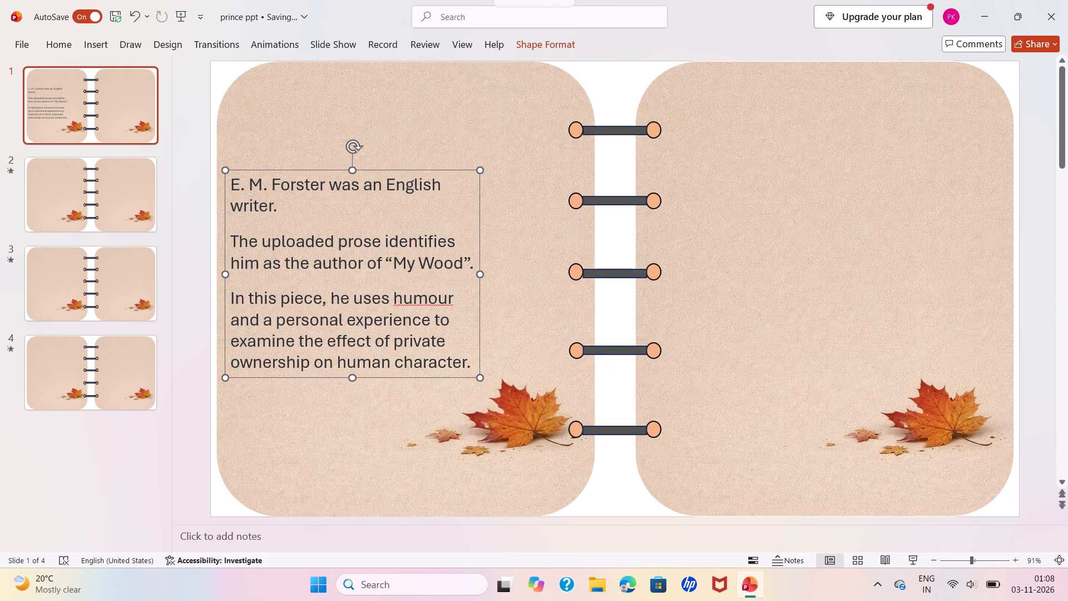
Undo the accidental shift of the left page picture and move the author text box inward to centre it on the page.
left_click_drag(373, 164, 417, 161)
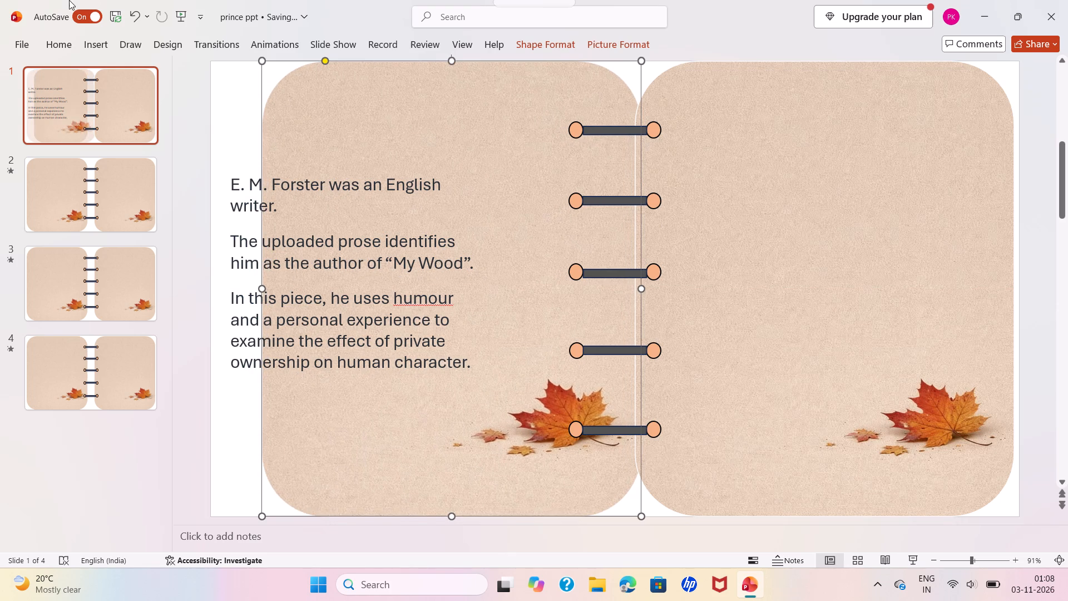
left_click(133, 13)
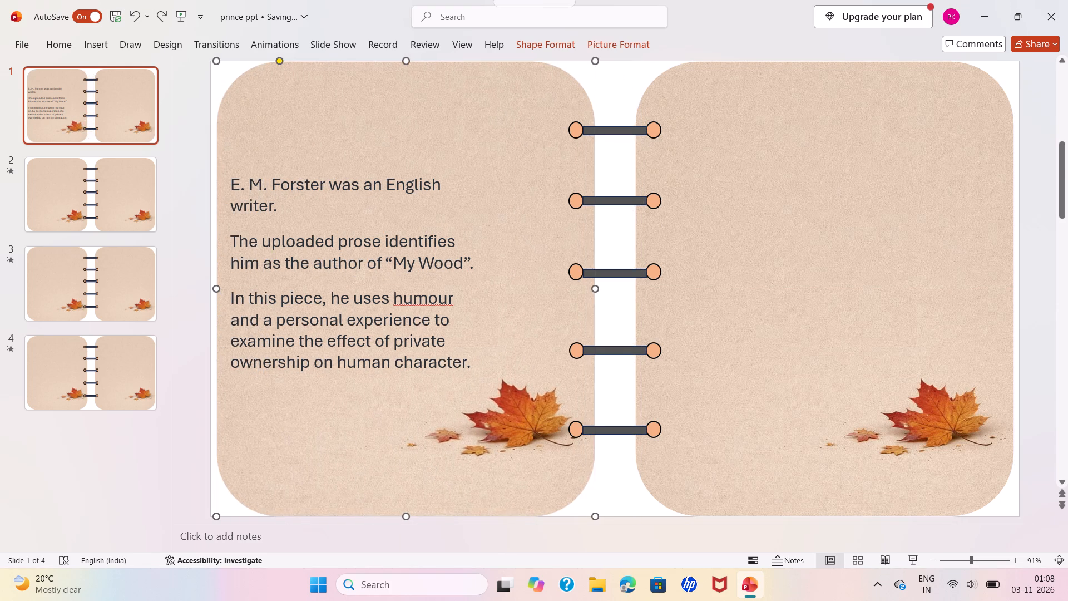
left_click(344, 283)
left_click_drag(362, 170, 400, 174)
scroll(486, 288, "down", 4, "ctrl")
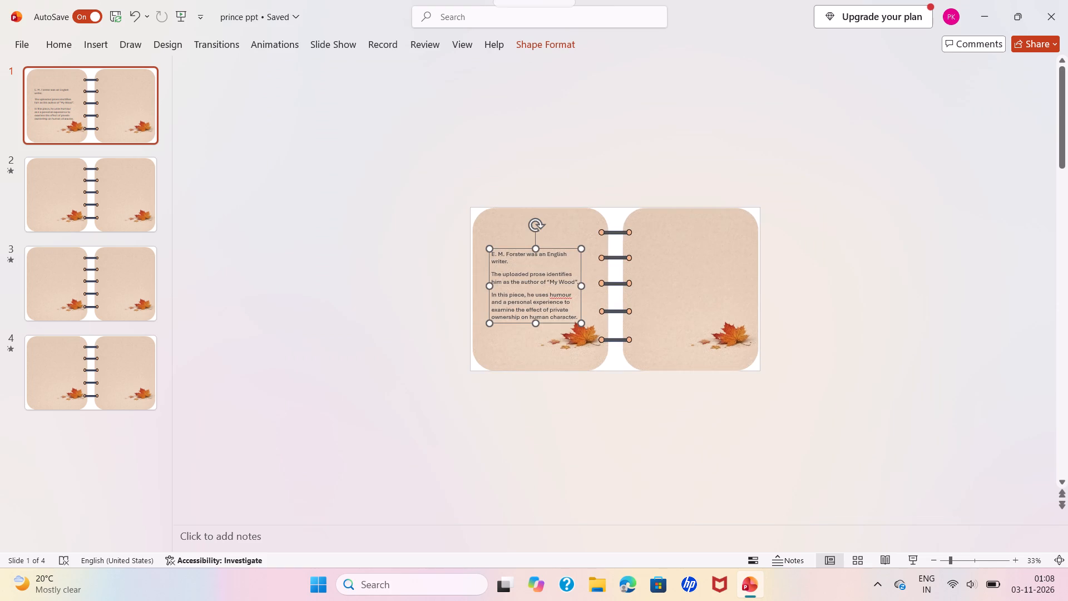
scroll(574, 285, "up", 4, "ctrl")
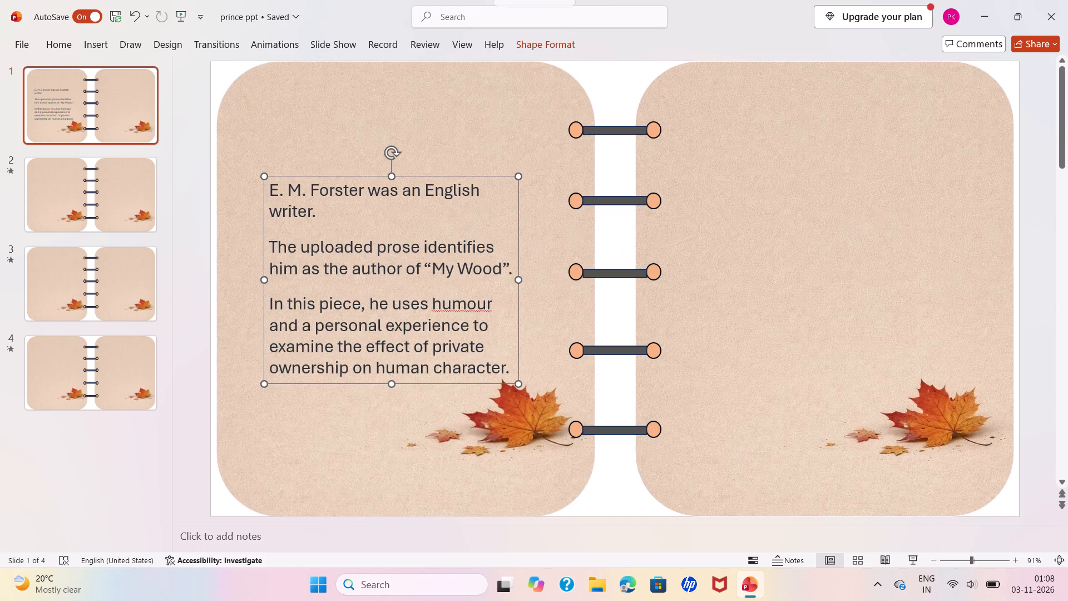
Switch to the My Wood presentation and copy the slide 2 heading "About the Author".
left_click(419, 522)
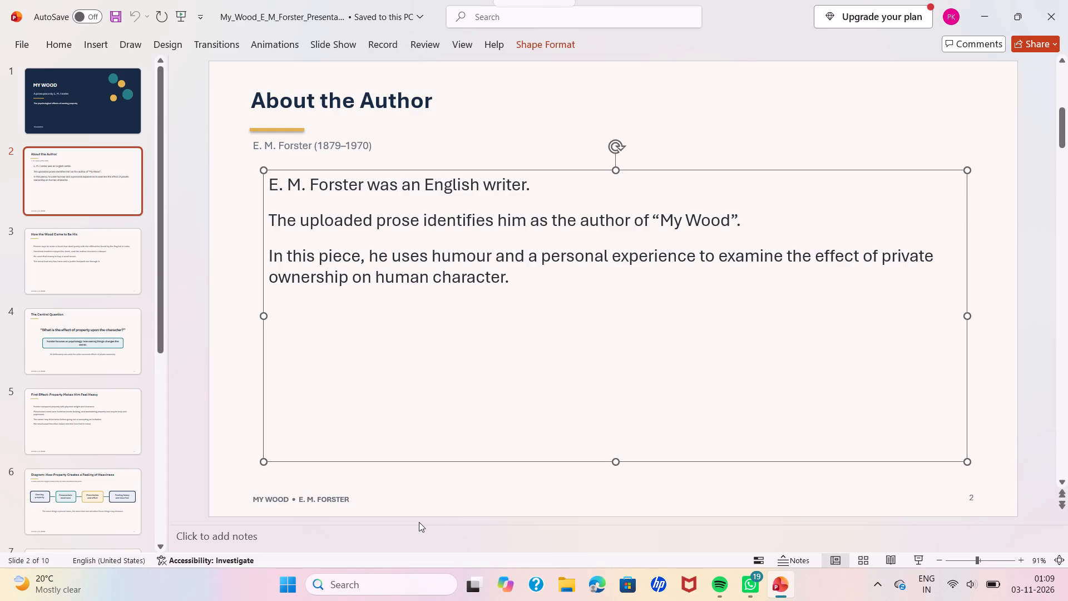
left_click(91, 274)
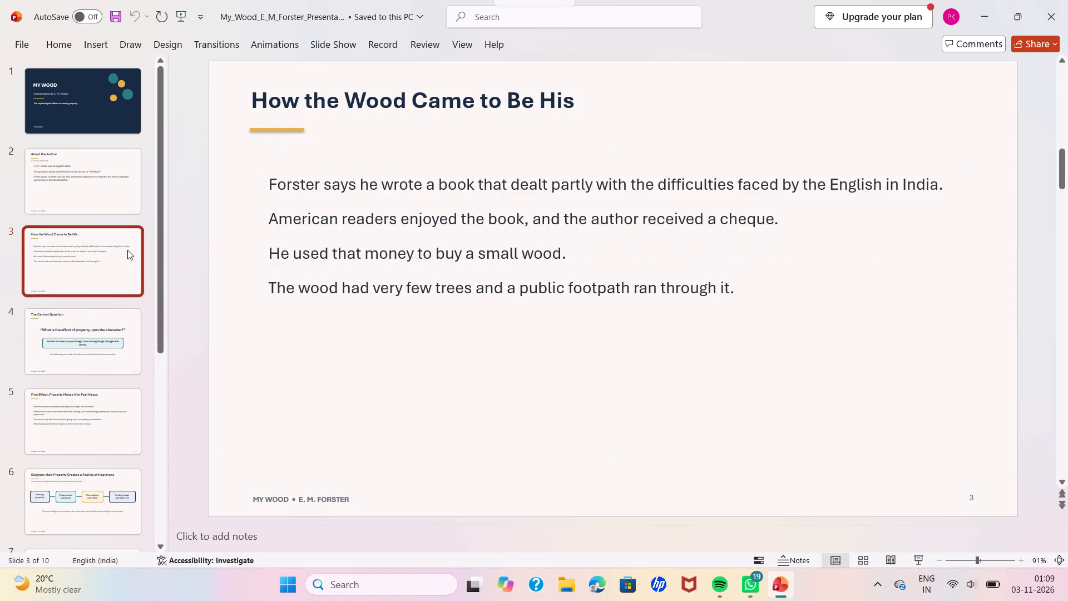
left_click(119, 200)
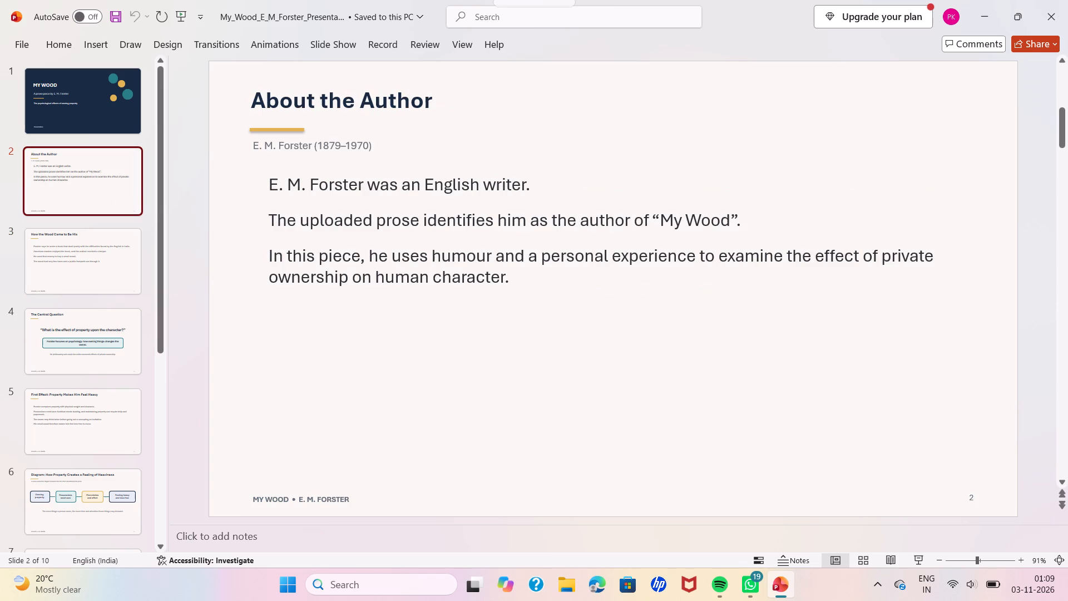
left_click(250, 101)
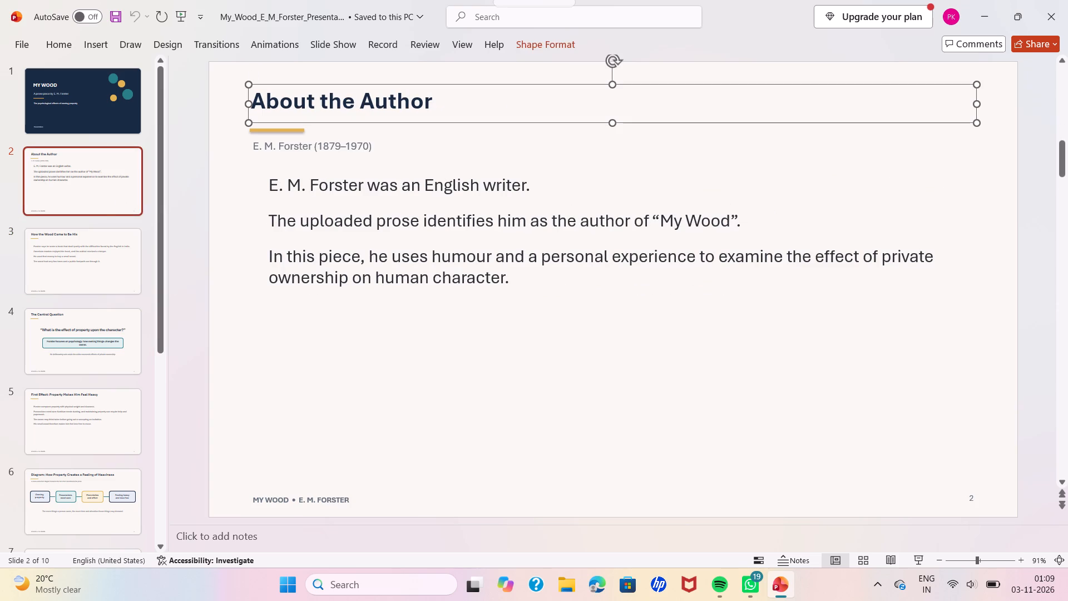
left_click_drag(256, 98, 435, 111)
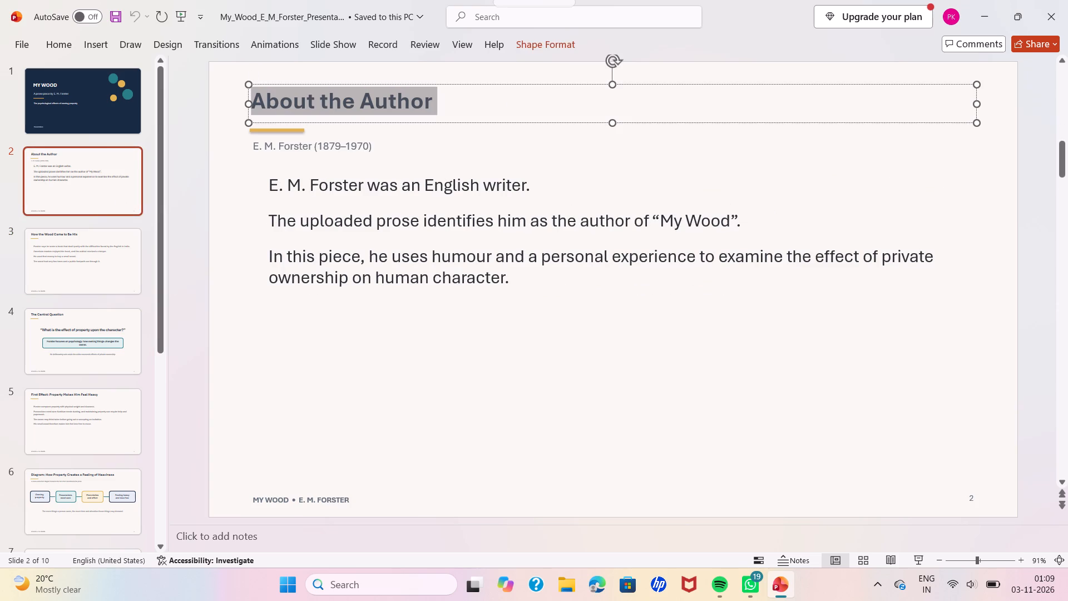
left_click_drag(435, 111, 449, 114)
key("ctrl+c")
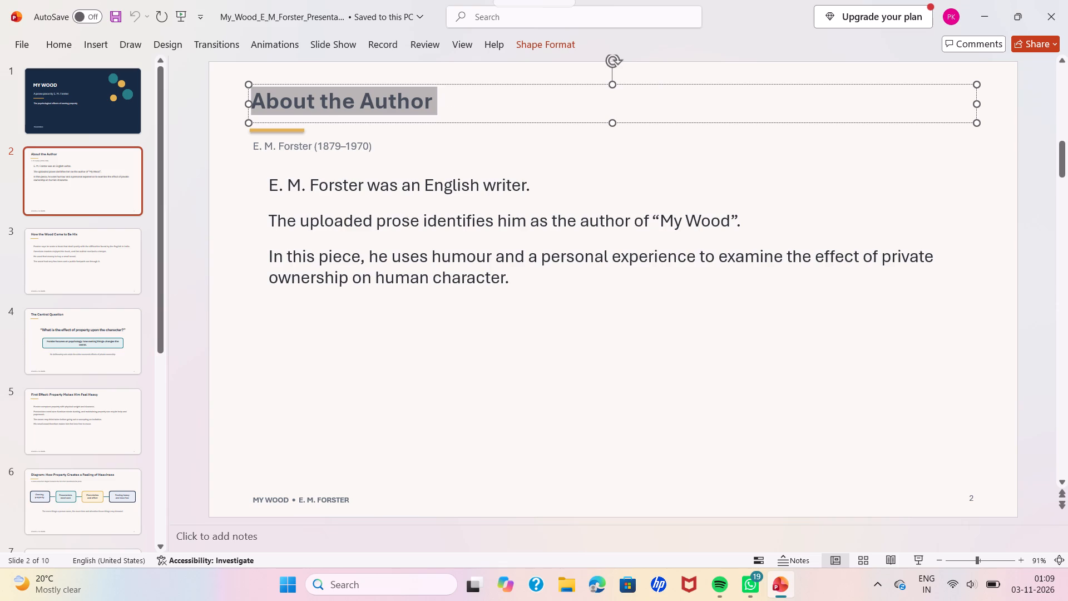
Switch back to prince ppt and paste the copied heading into the left notebook page of slide 1.
left_click(253, 144)
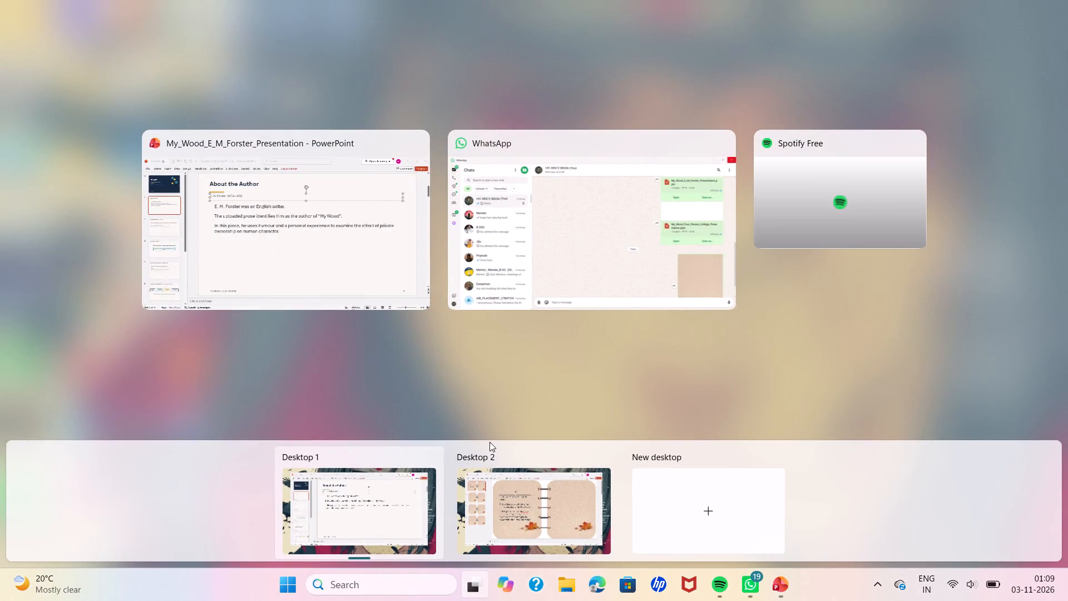
left_click(505, 495)
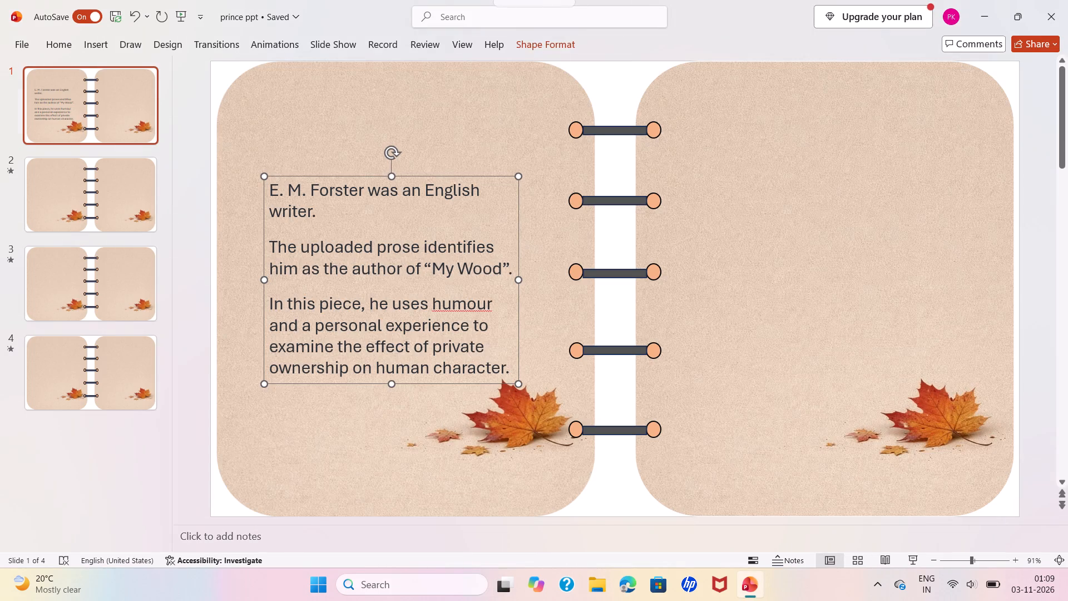
left_click(337, 132)
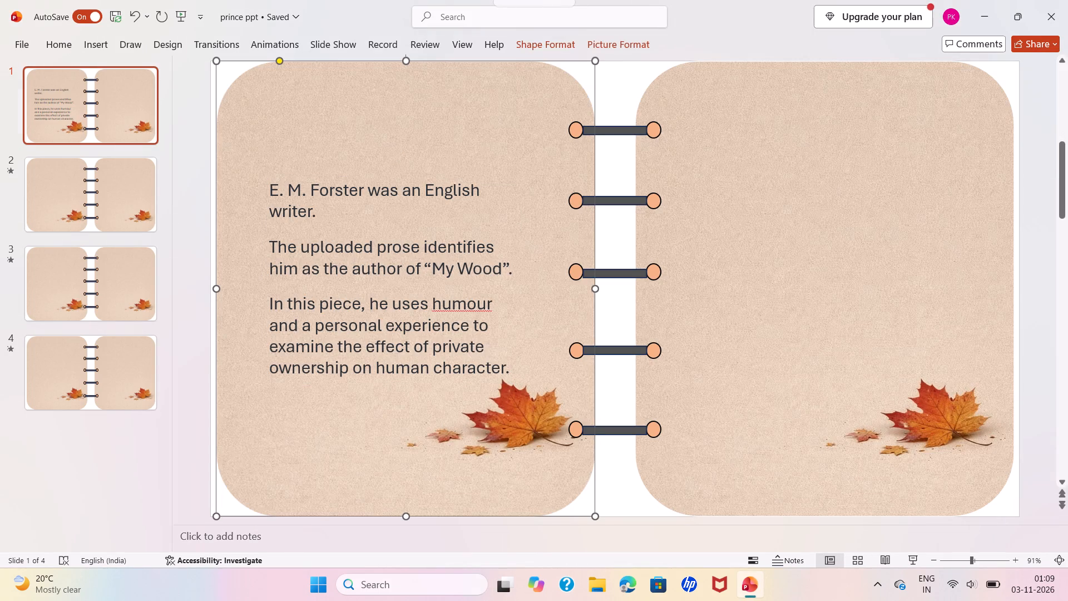
key("ctrl+v")
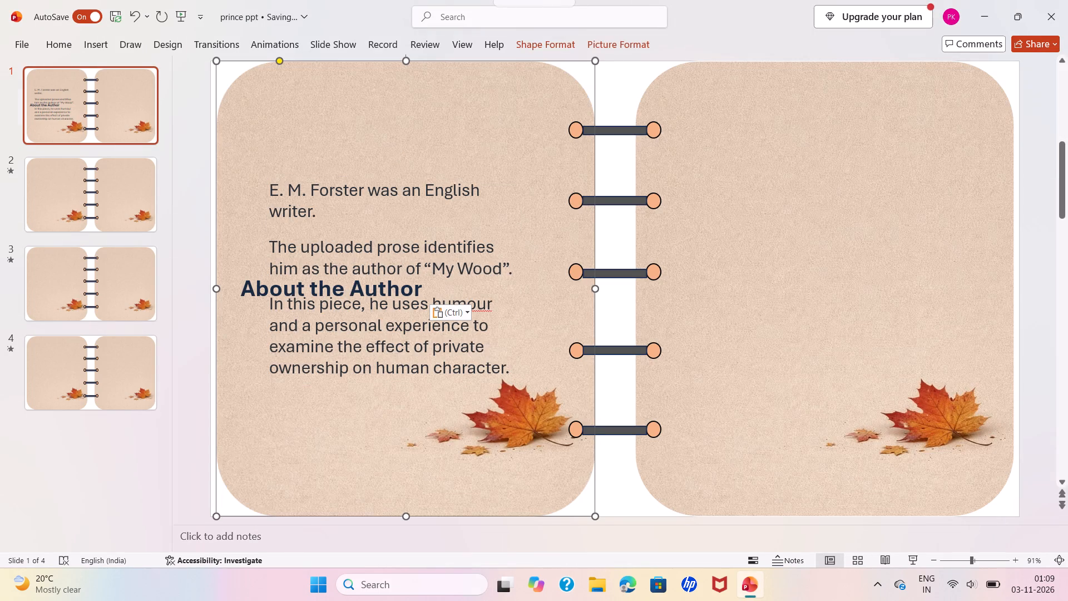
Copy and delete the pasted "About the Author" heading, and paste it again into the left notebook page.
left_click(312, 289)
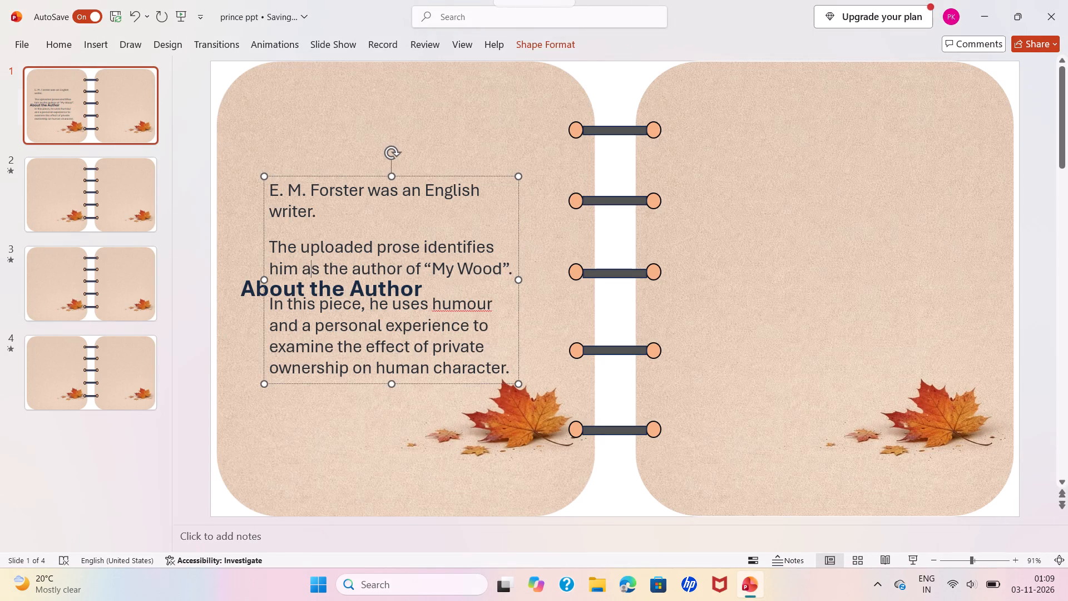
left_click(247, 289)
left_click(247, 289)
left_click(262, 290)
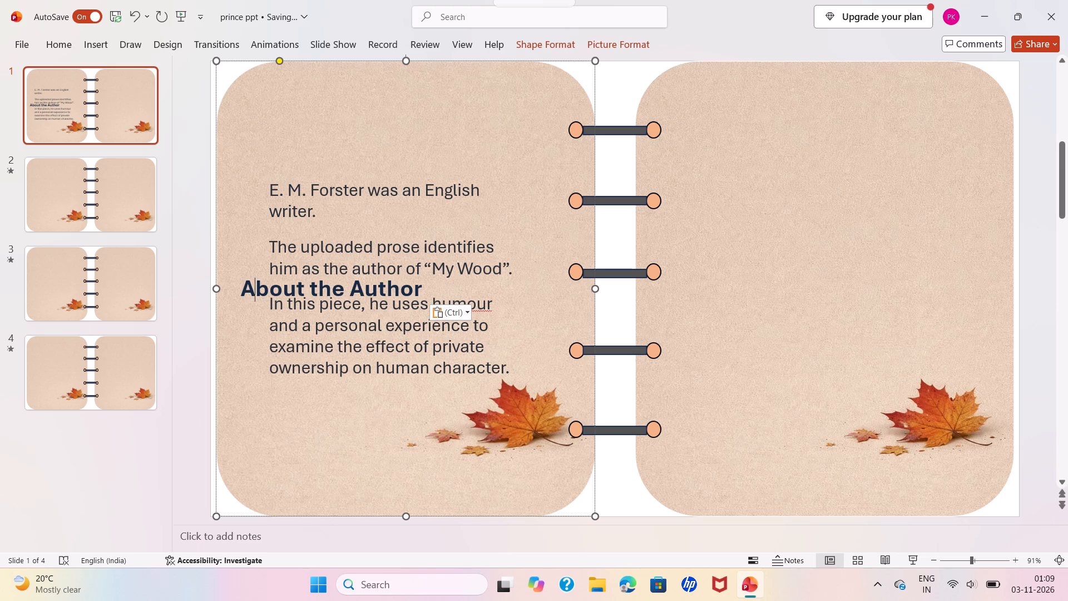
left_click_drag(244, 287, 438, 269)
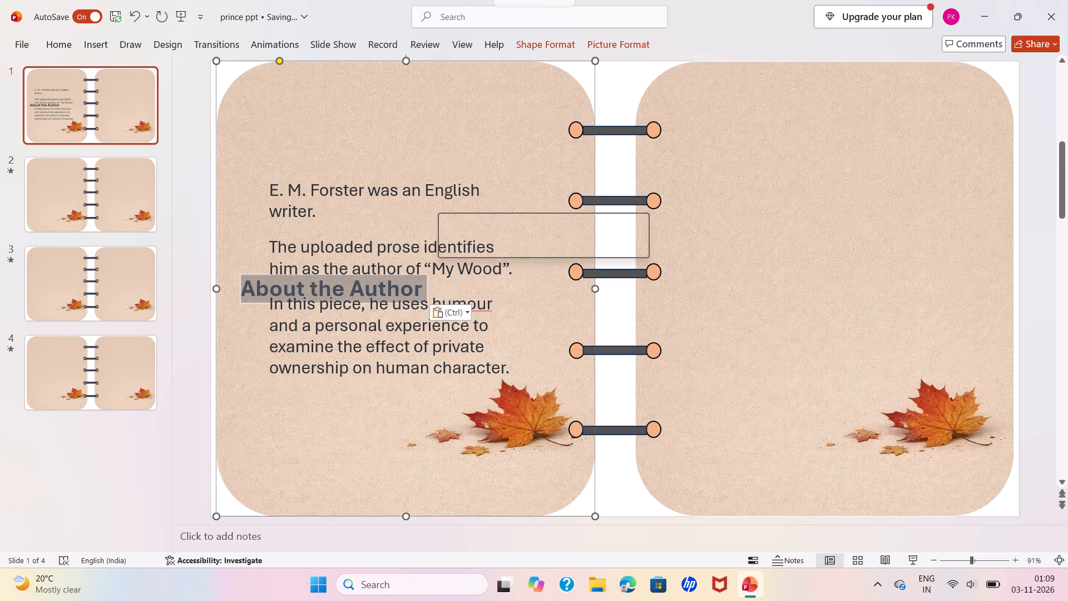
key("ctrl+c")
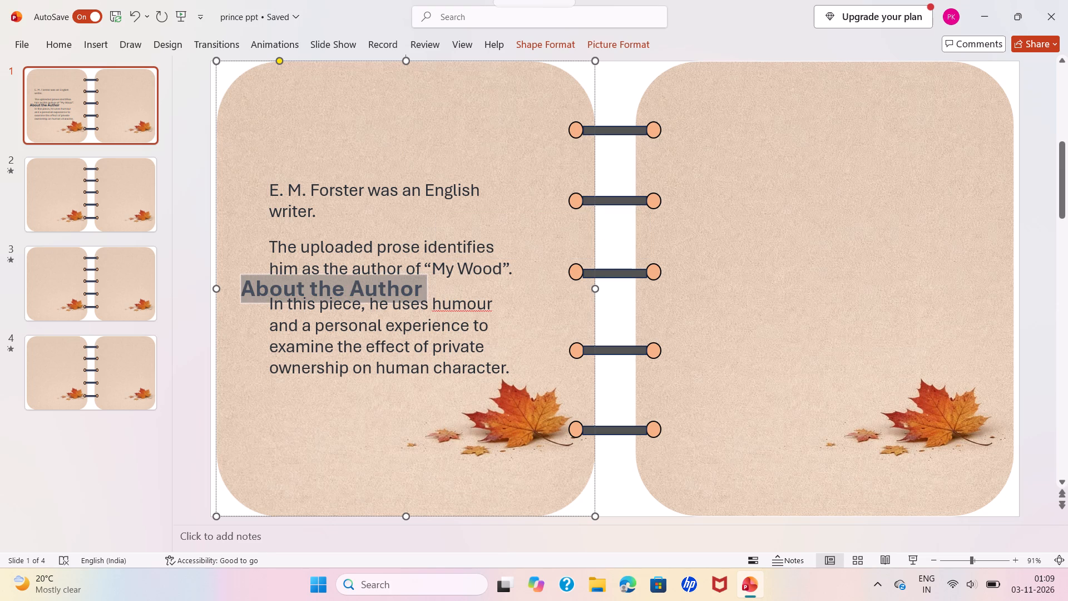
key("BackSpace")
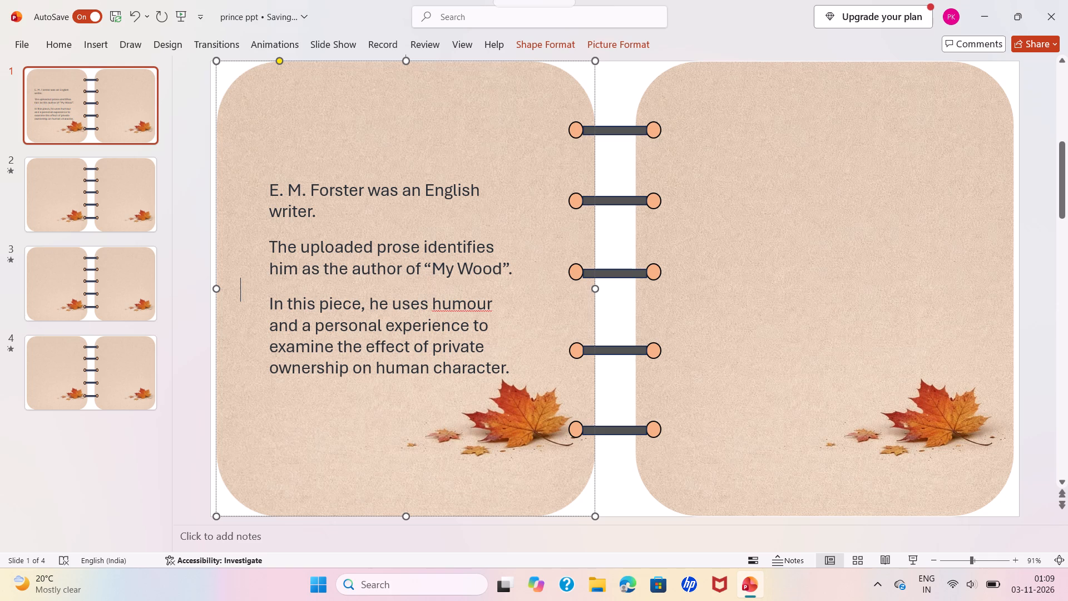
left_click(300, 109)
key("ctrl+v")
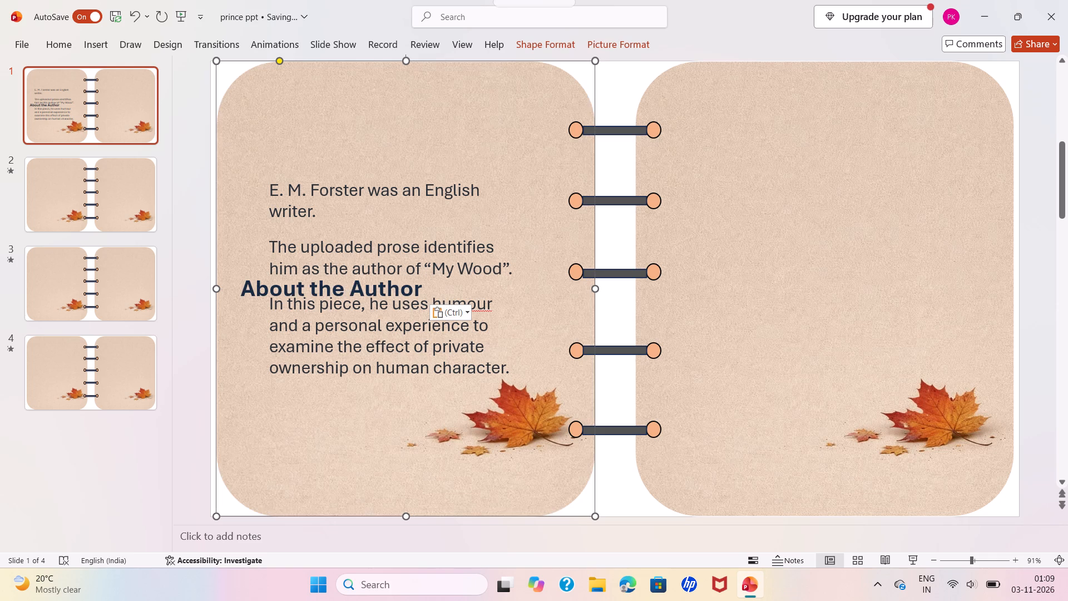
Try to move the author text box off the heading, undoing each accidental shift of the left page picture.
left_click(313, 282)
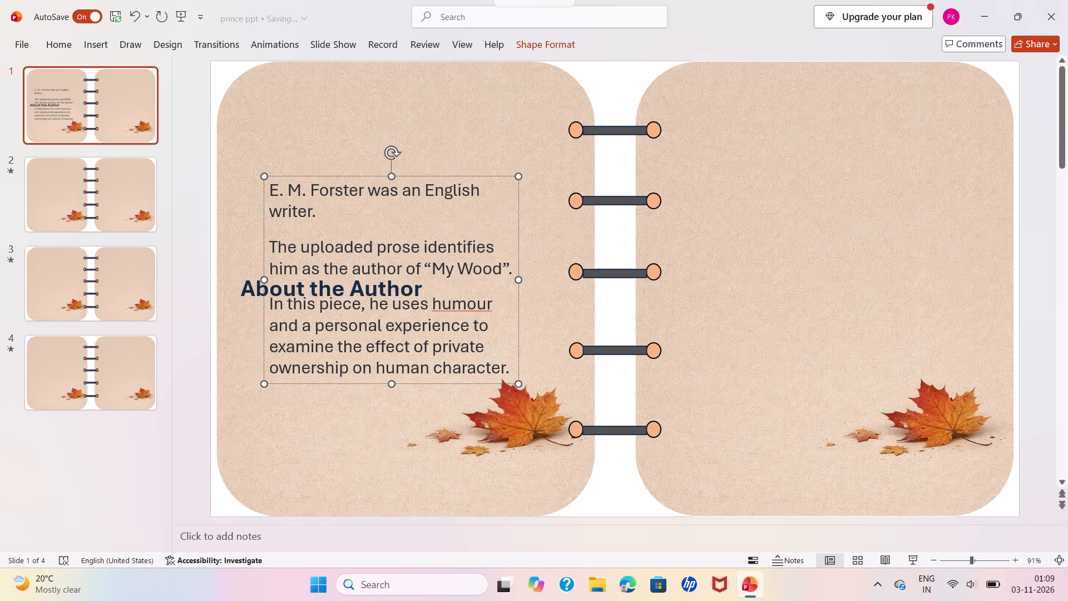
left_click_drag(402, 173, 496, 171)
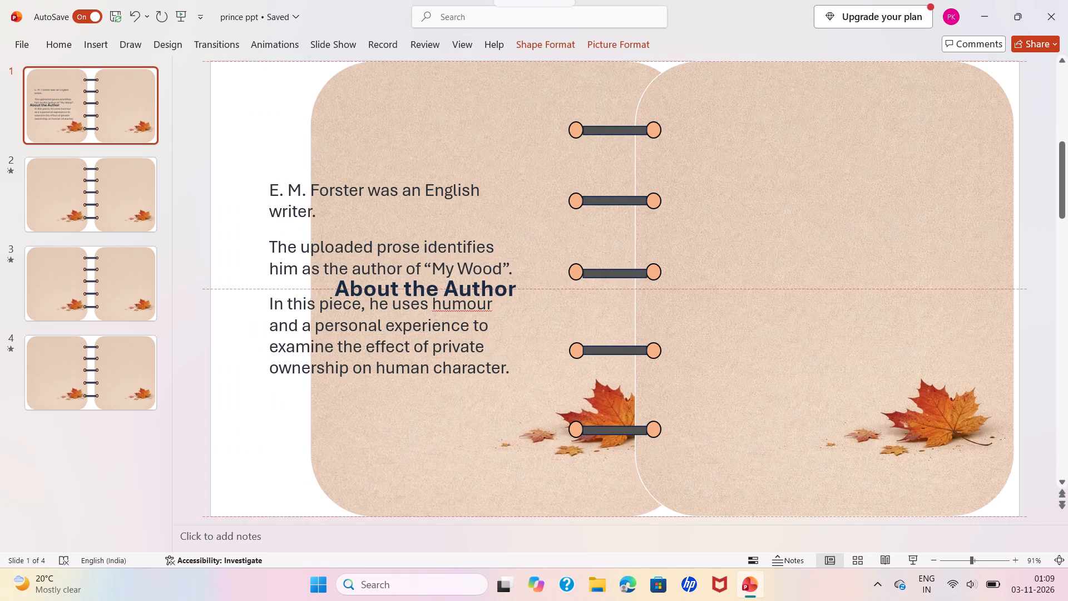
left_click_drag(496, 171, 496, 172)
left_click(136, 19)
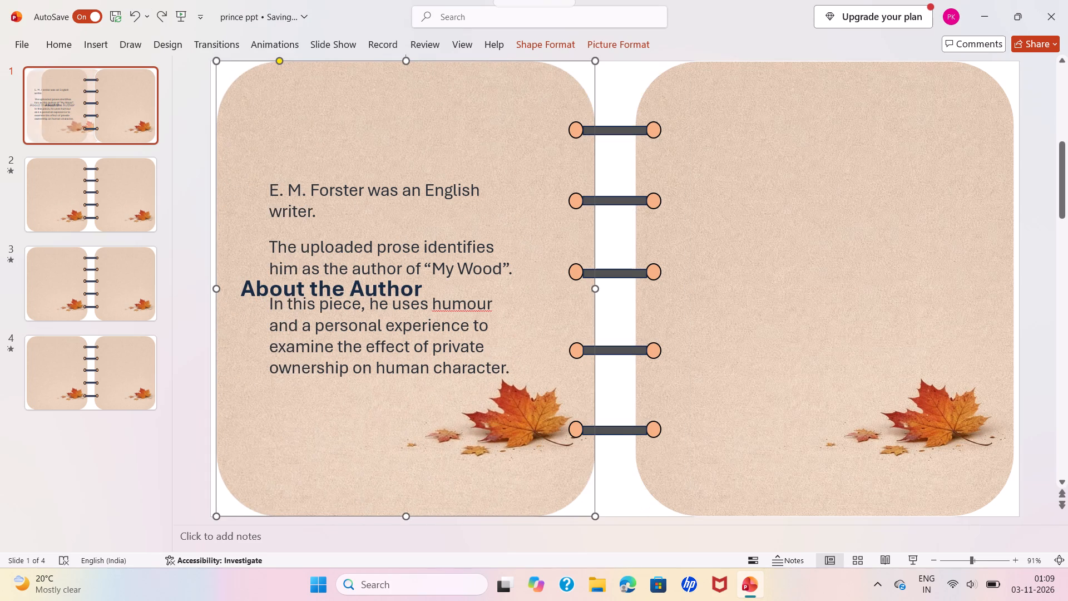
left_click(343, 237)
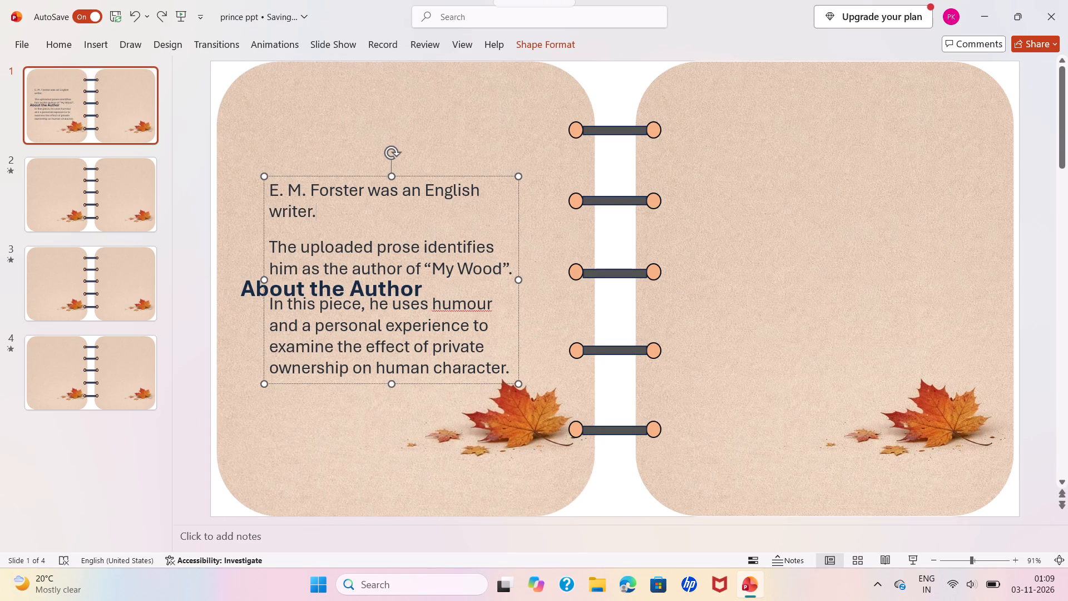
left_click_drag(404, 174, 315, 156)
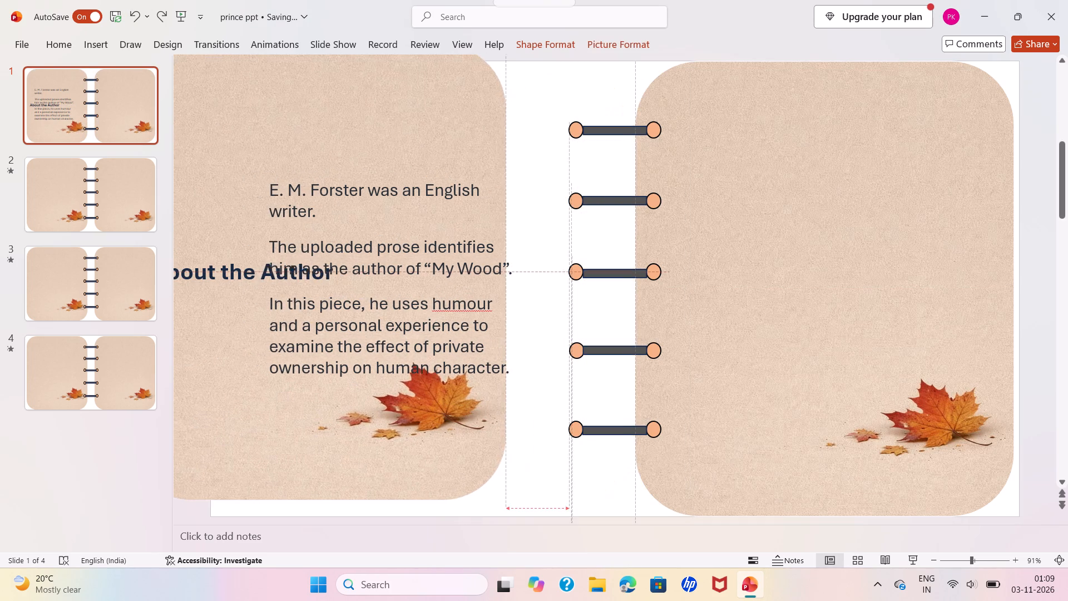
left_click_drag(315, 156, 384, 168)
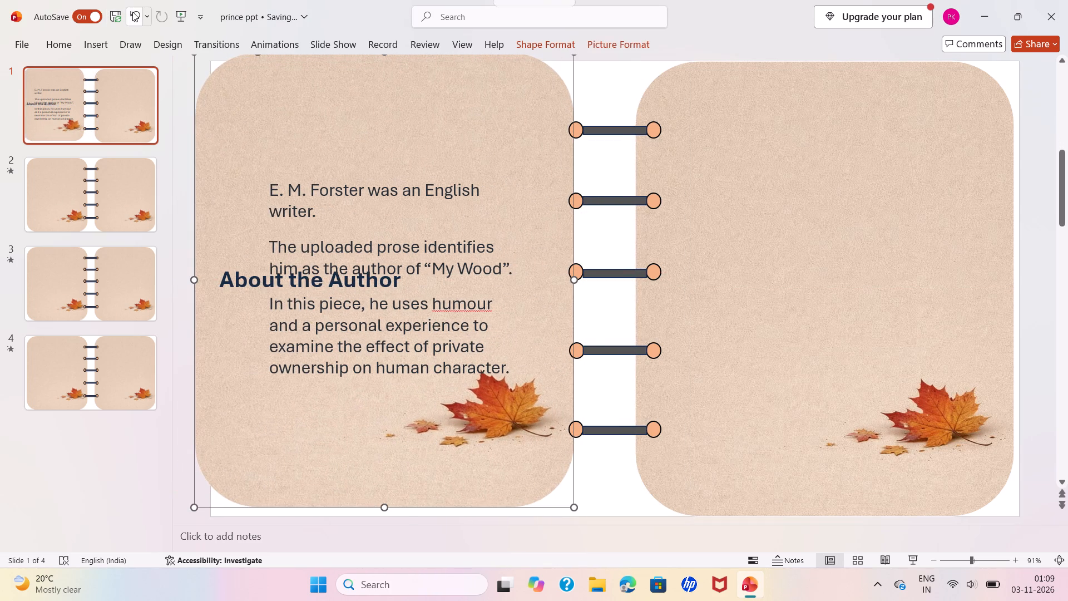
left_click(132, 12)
Move the author text box slightly down and across the notebook rings, clear of the "About the Author" heading.
left_click(255, 286)
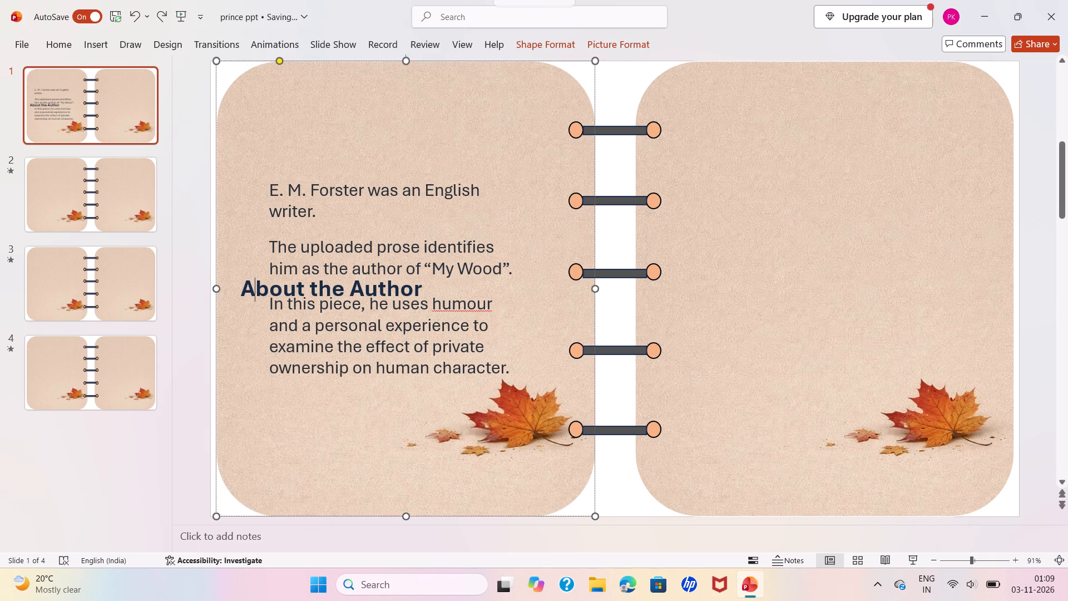
left_click(294, 212)
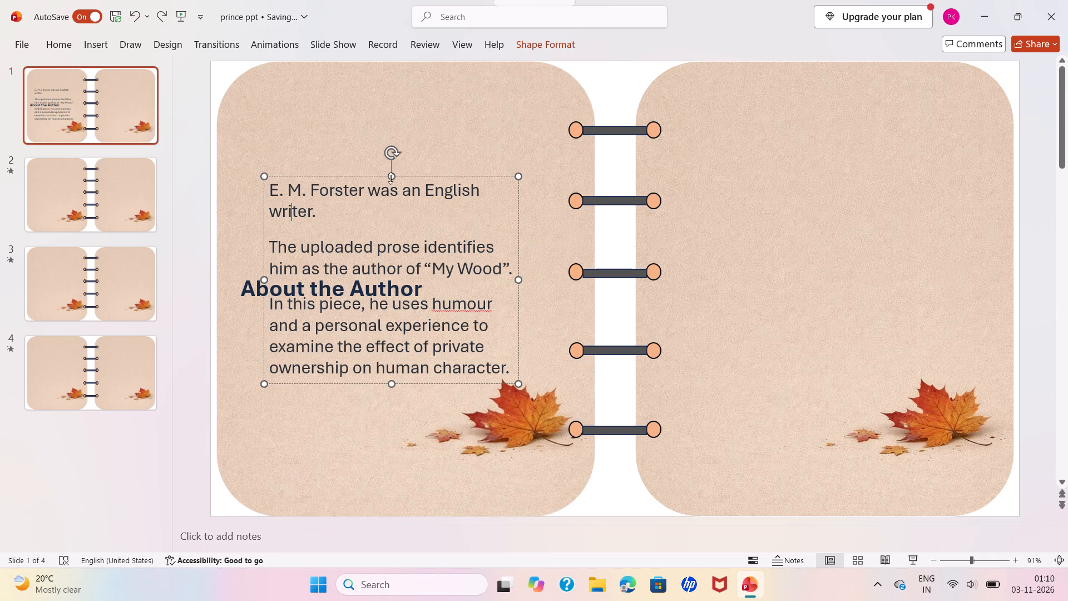
left_click_drag(399, 175, 390, 195)
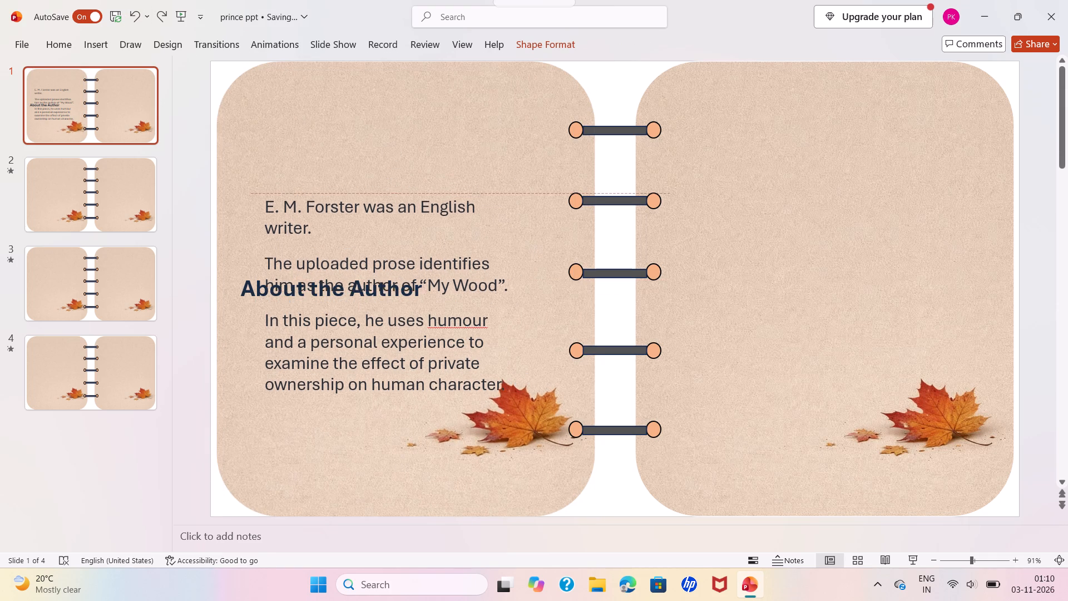
left_click_drag(390, 195, 570, 204)
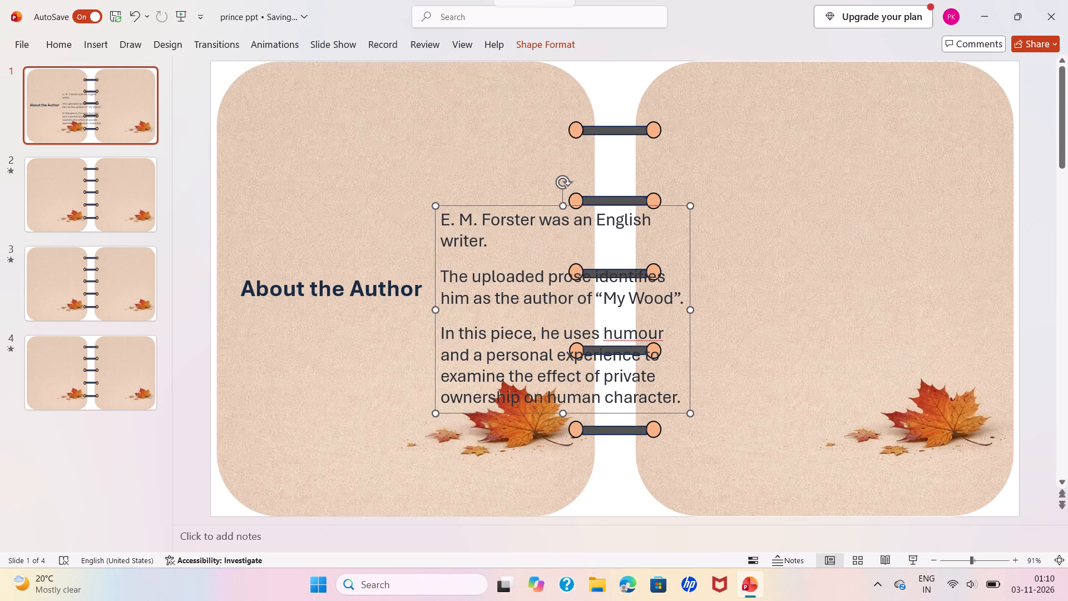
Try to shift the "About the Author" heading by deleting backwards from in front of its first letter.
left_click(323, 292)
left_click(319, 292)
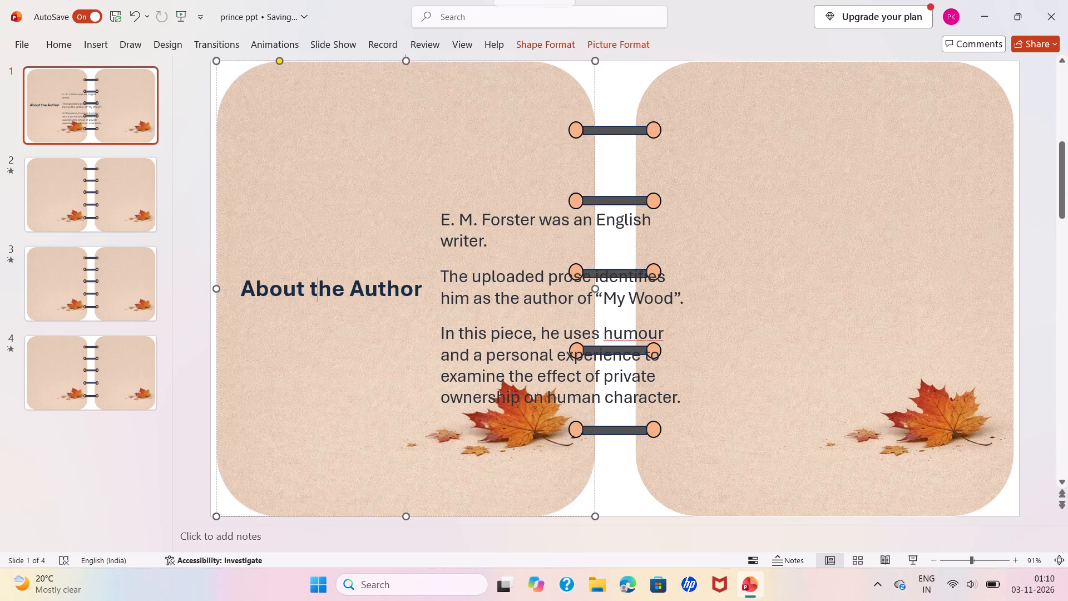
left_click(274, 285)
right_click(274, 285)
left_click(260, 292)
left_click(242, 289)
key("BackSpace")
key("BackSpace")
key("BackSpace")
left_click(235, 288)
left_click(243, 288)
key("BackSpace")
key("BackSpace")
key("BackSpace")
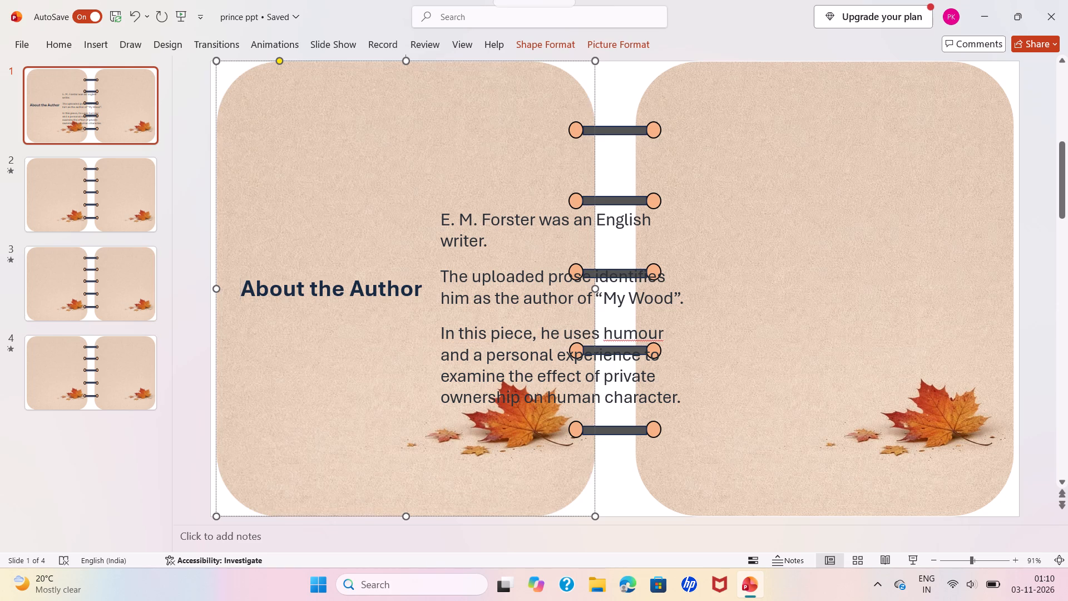
Delete the "About the Author" heading text from the left notebook page on slide 1.
right_click(476, 306)
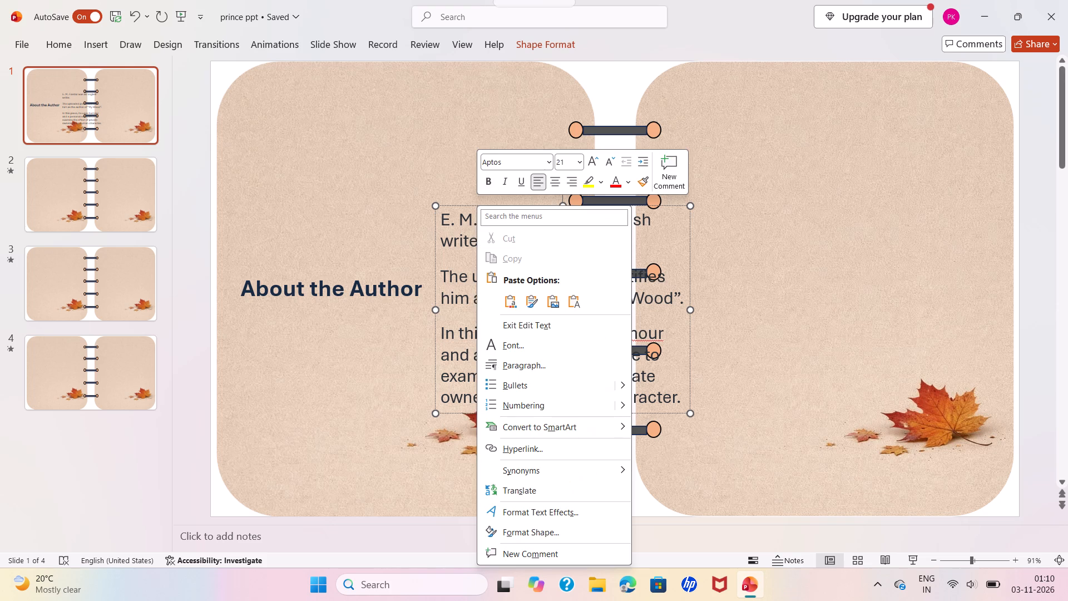
left_click(348, 273)
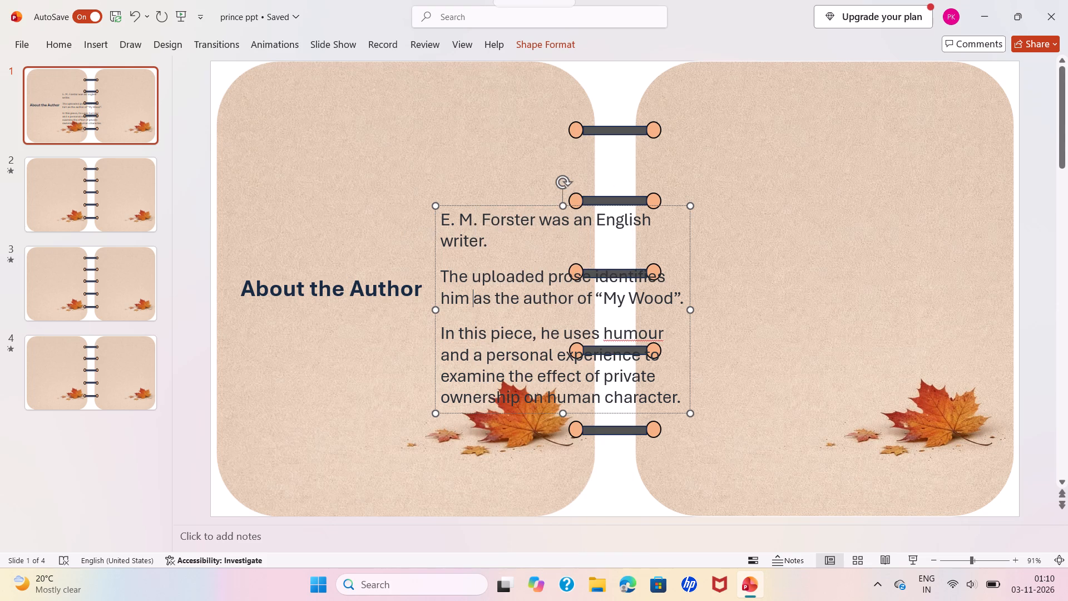
double_click(363, 294)
key("BackSpace")
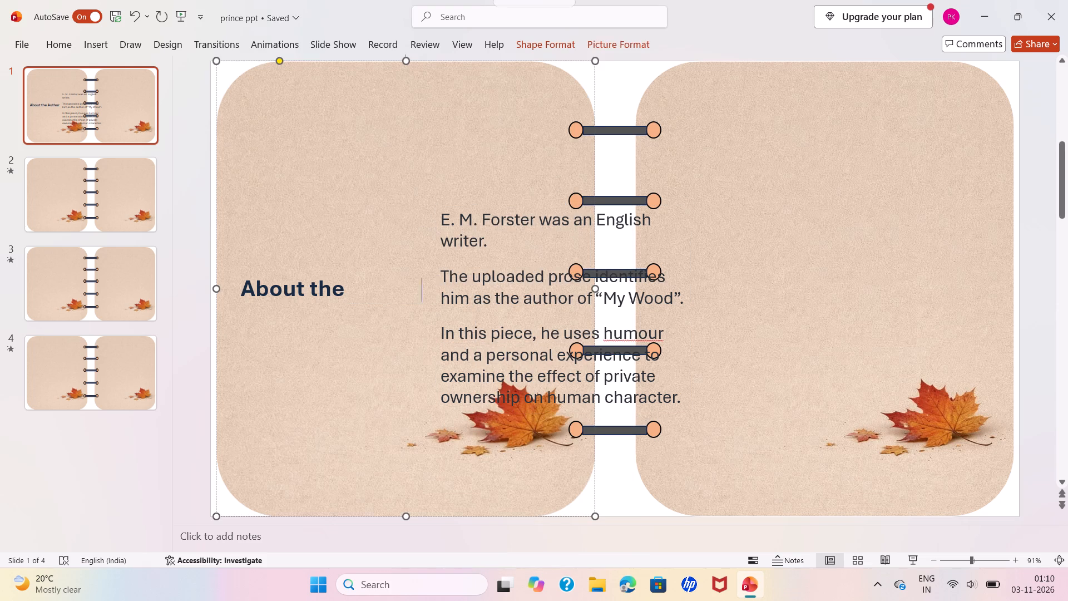
key("BackSpace")
key("BackSpace")
key("BackSpace")
key("BackSpace")
key("BackSpace")
key("BackSpace")
key("BackSpace")
key("BackSpace")
key("BackSpace")
key("BackSpace")
key("BackSpace")
key("BackSpace")
key("BackSpace")
key("BackSpace")
key("BackSpace")
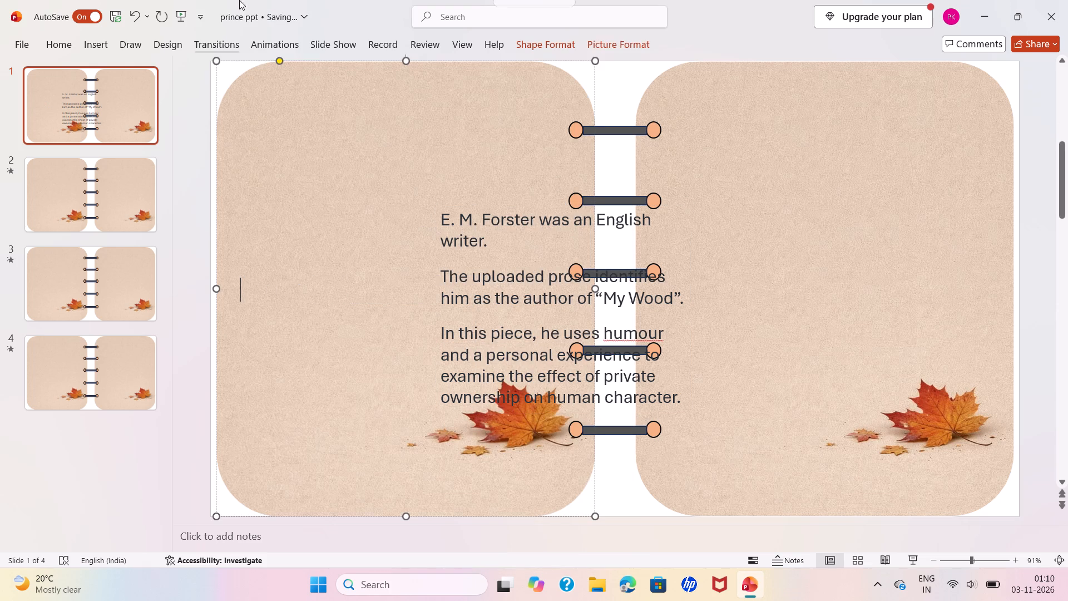
left_click(261, 91)
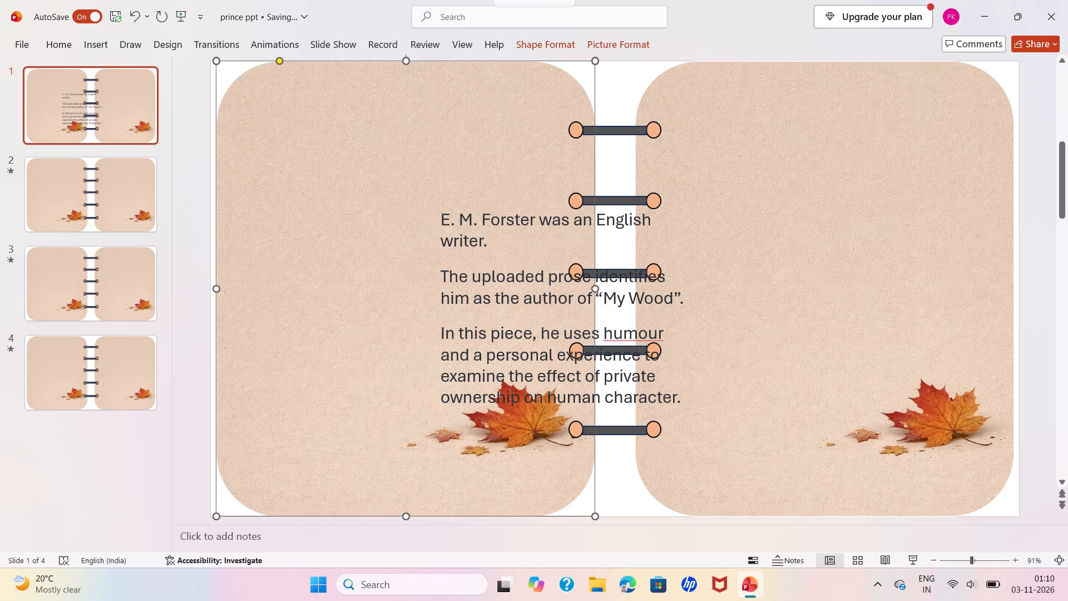
left_click(266, 124)
Delete the whole text box about E. M. Forster from slide 1, leaving the notebook pages and rings in place.
left_click(518, 218)
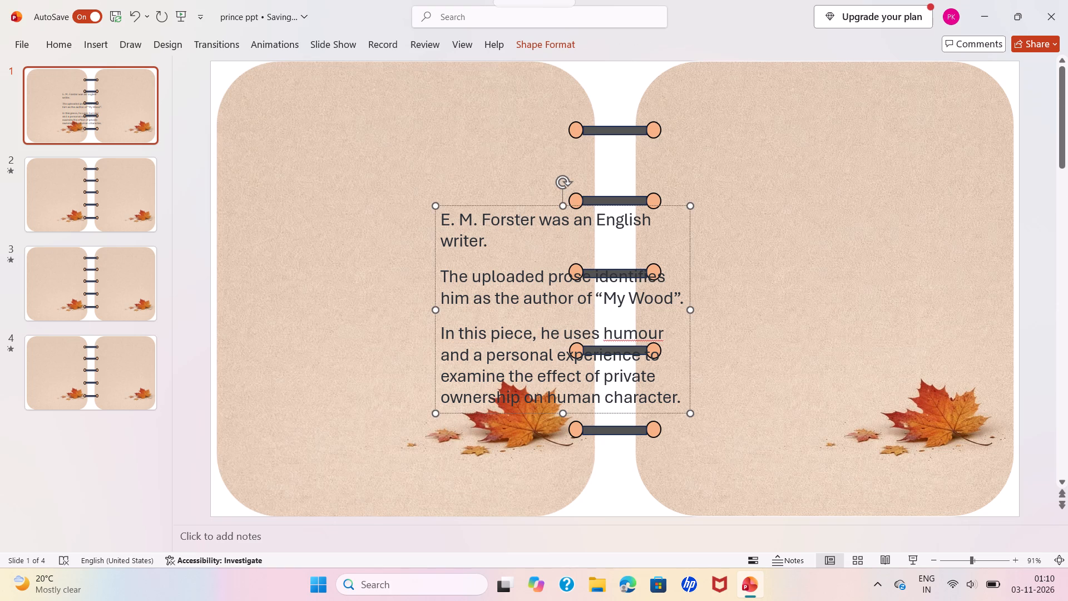
key("Delete")
key("Delete")
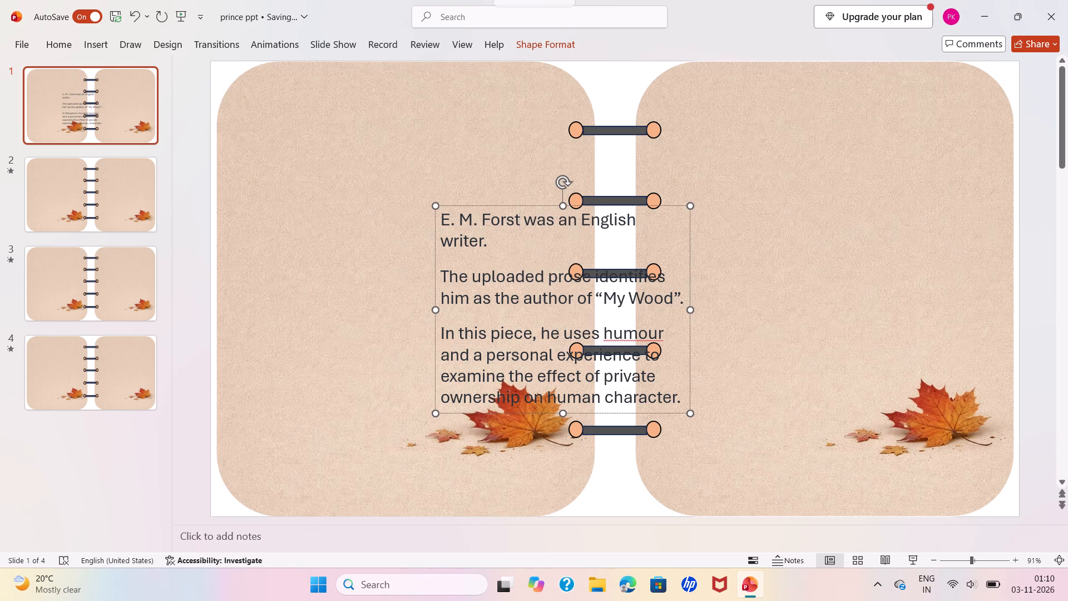
left_click(568, 209)
left_click(566, 233)
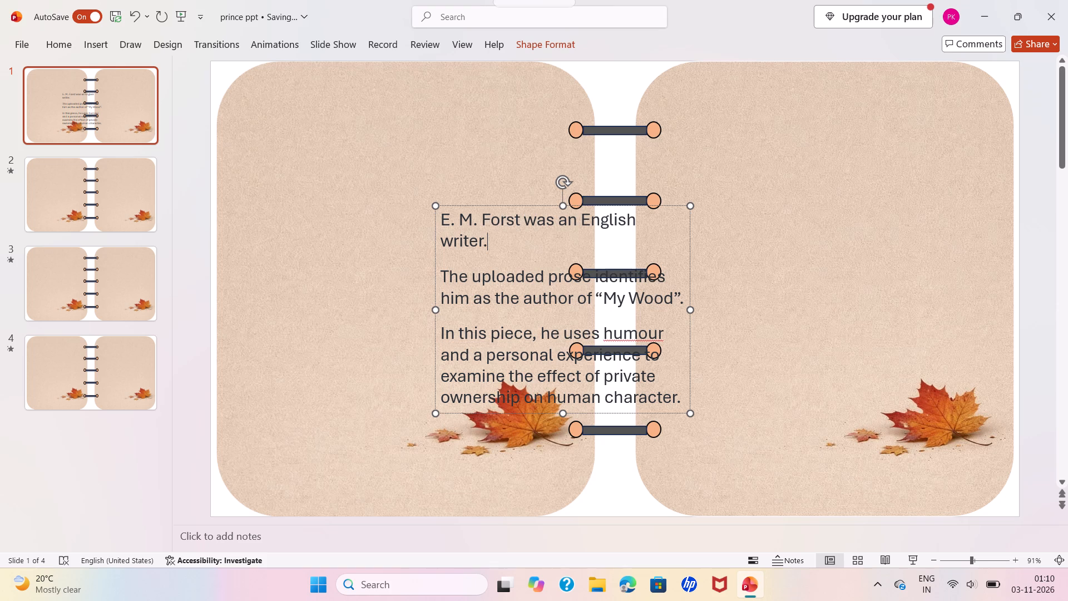
left_click(567, 210)
left_click_drag(569, 206, 537, 198)
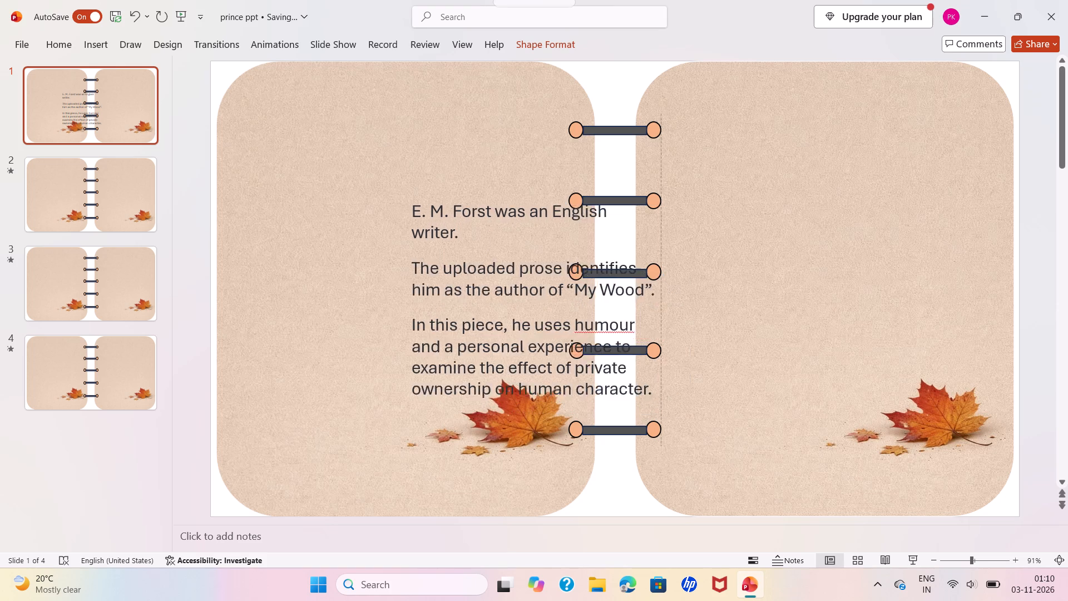
left_click_drag(537, 198, 456, 187)
left_click(456, 187)
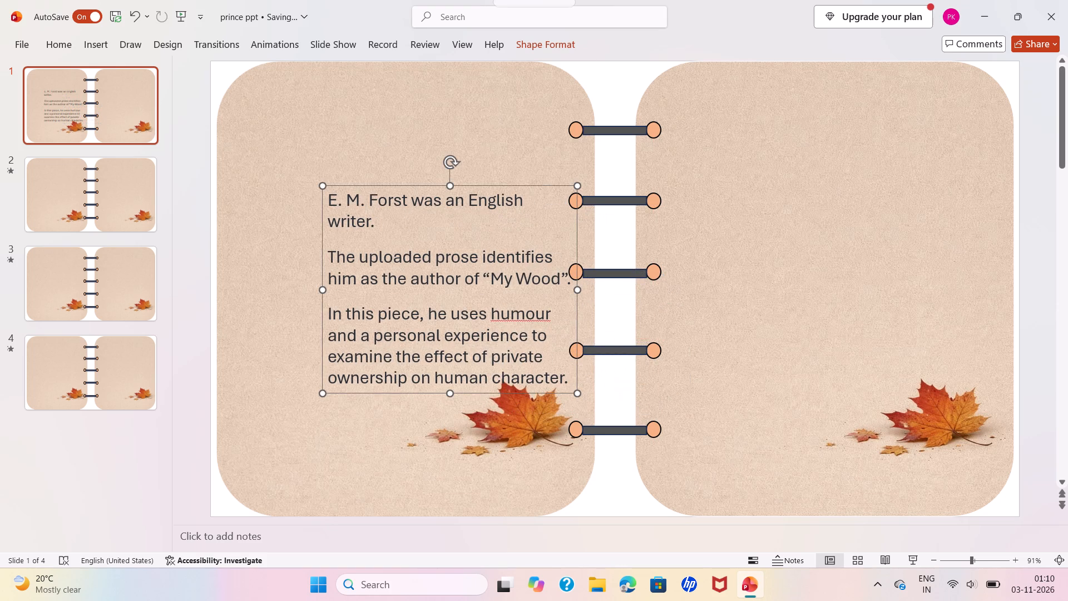
key("Delete")
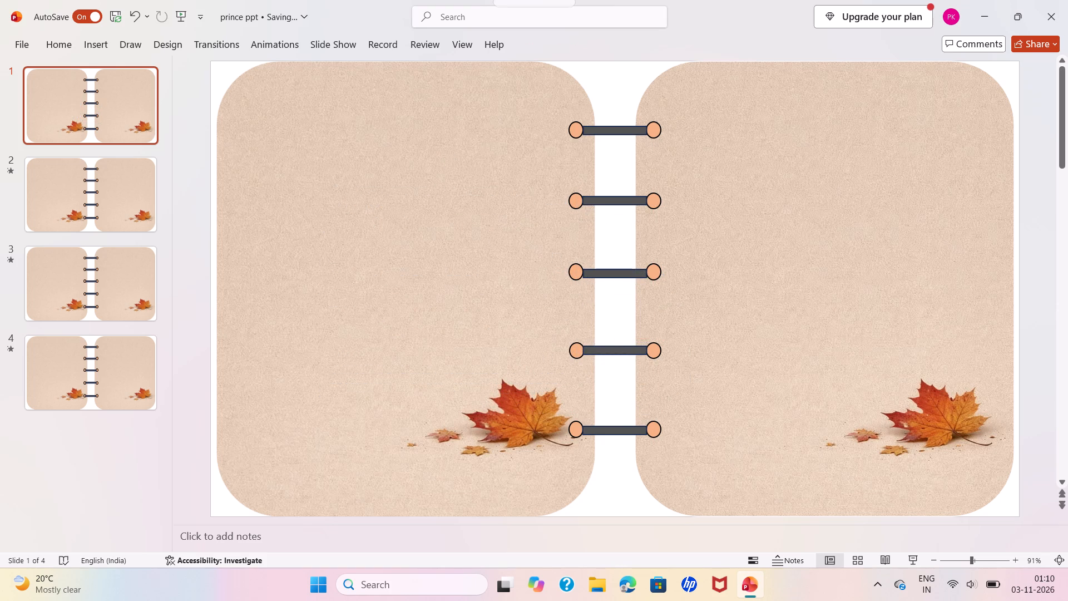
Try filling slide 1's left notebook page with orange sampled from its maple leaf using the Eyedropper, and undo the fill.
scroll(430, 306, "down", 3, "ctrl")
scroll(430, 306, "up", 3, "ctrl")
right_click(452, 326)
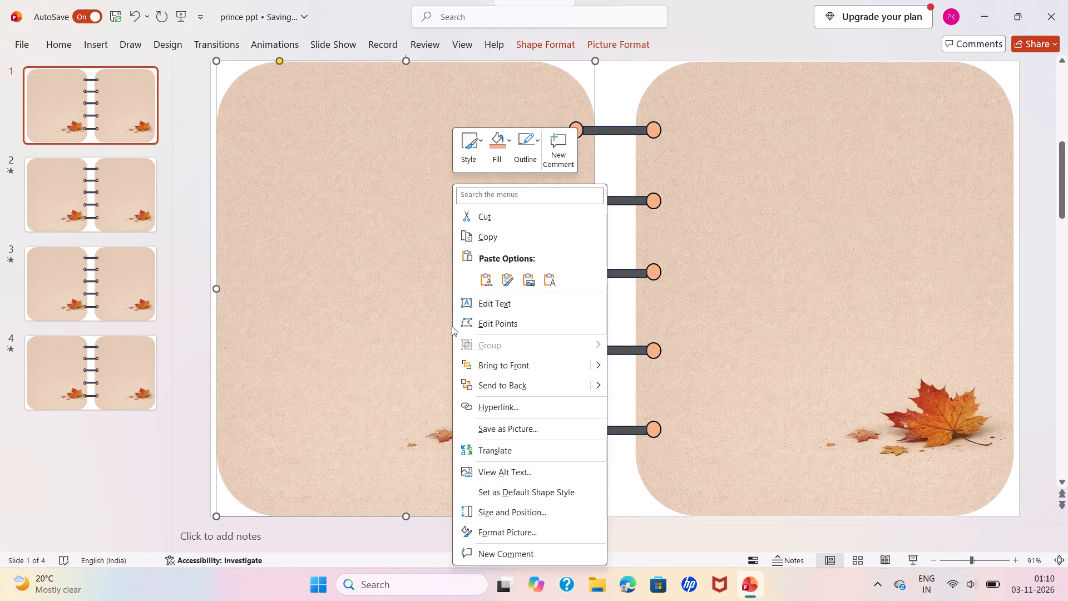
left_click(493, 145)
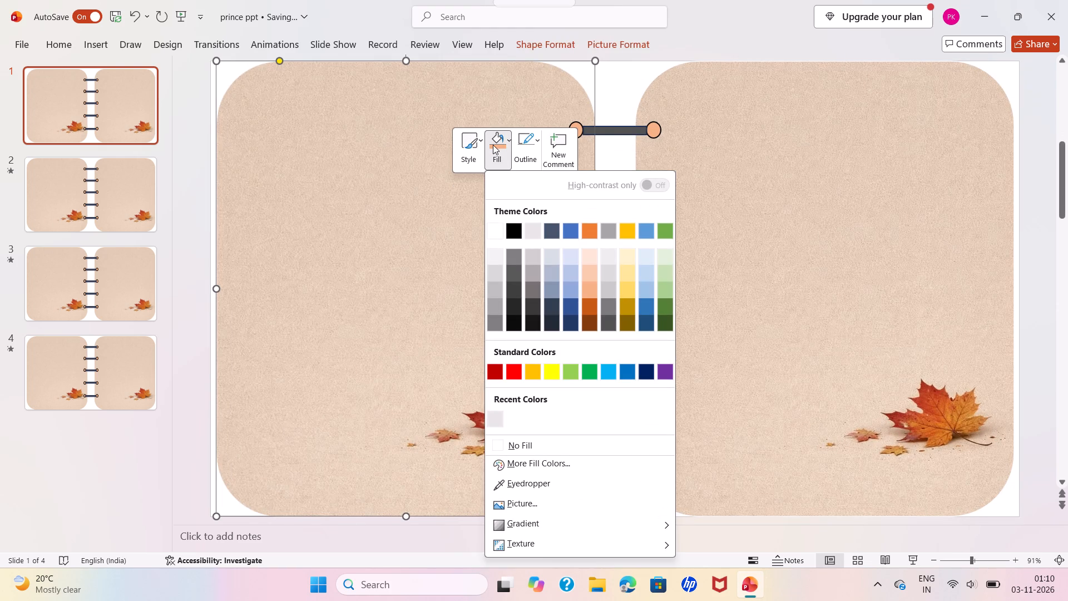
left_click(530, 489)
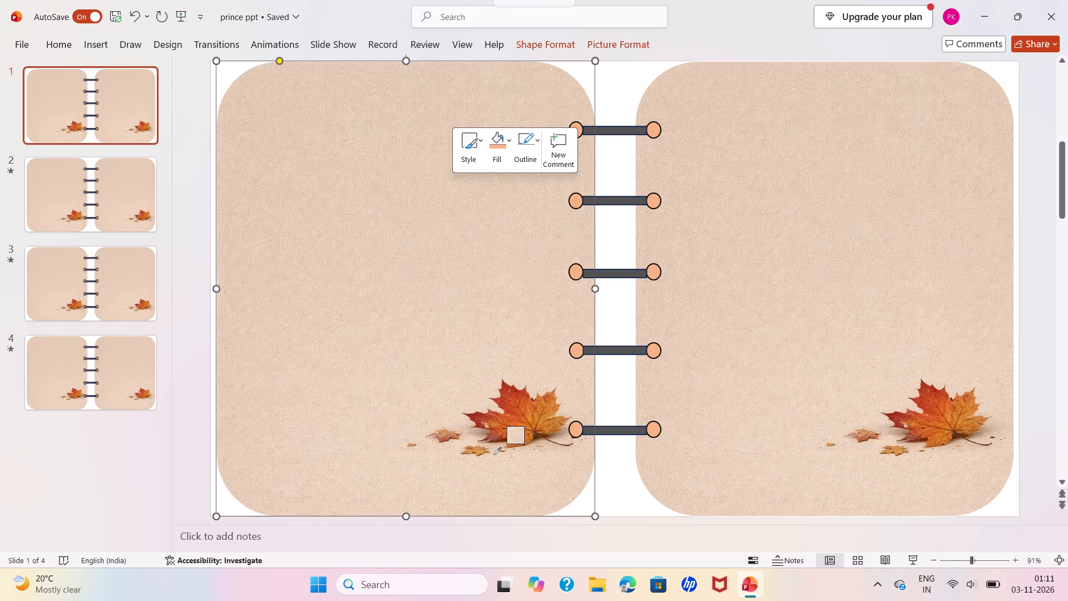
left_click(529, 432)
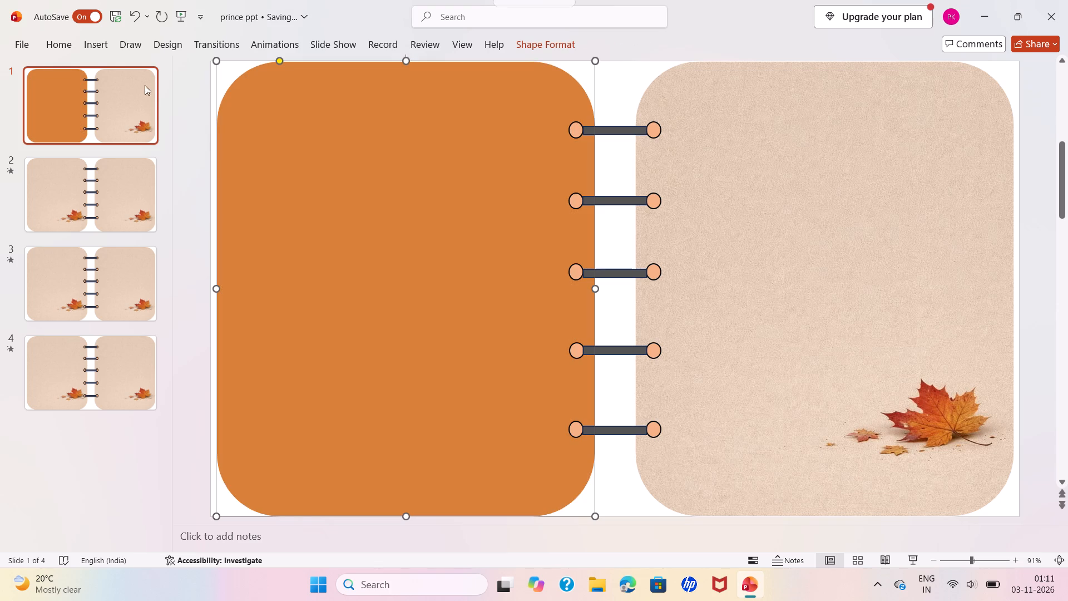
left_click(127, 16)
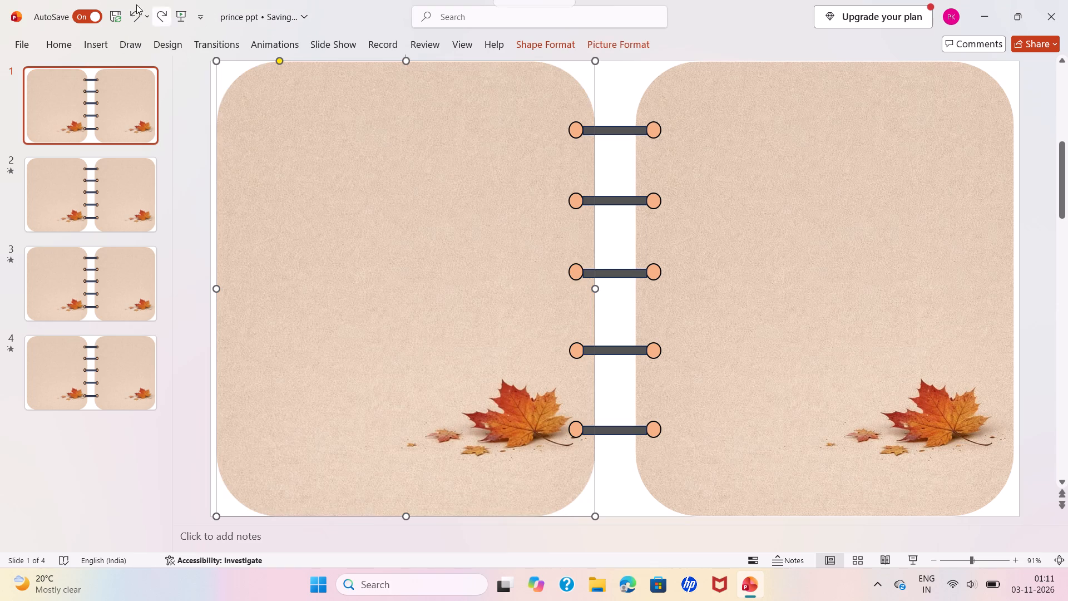
Save the presentation.
double_click(117, 8)
Close the prince ppt presentation.
double_click(1054, 16)
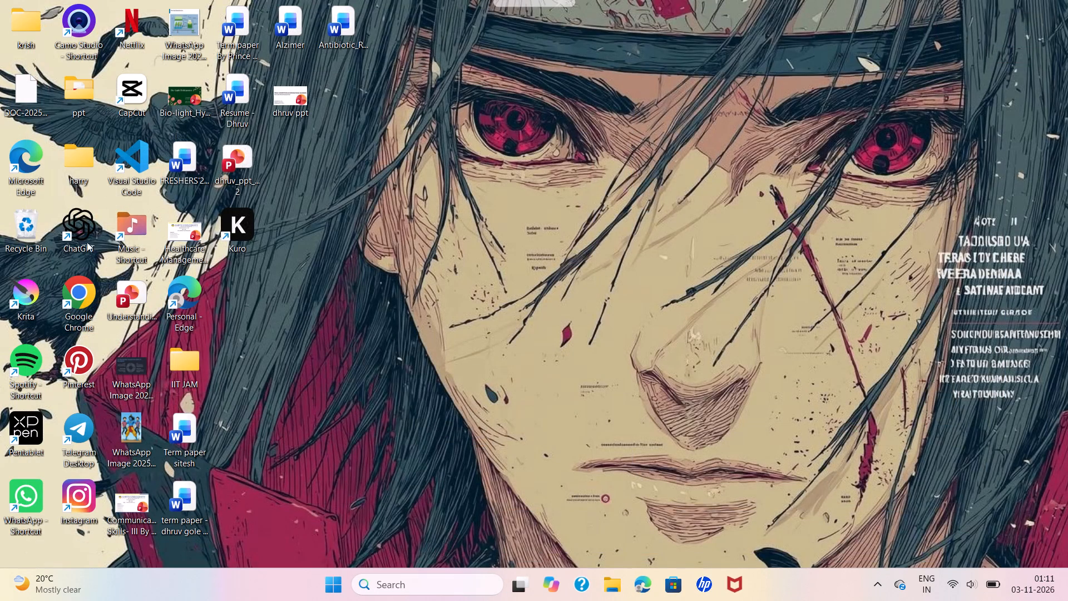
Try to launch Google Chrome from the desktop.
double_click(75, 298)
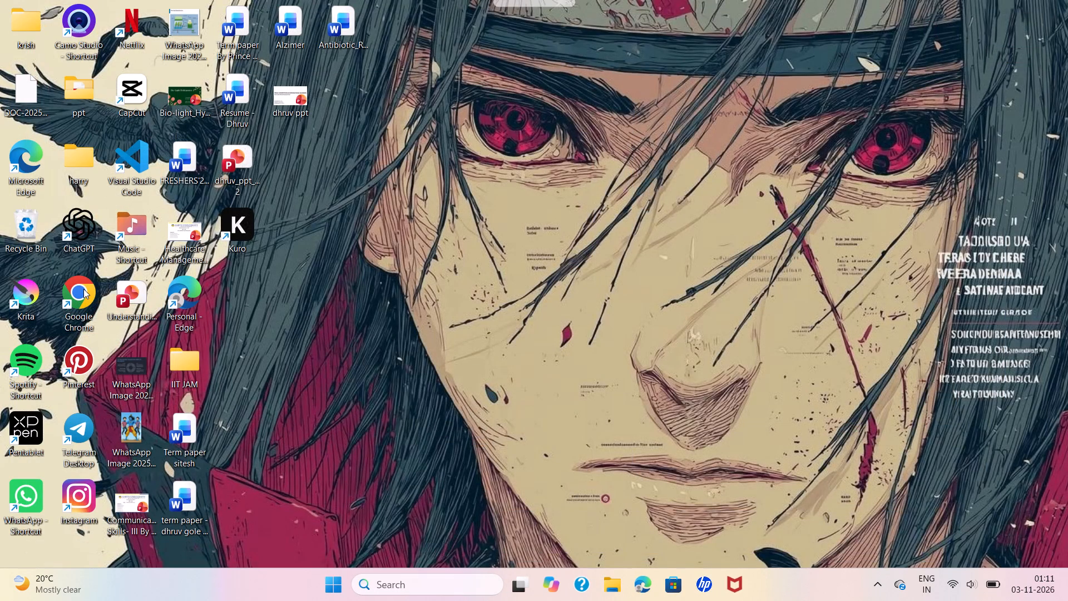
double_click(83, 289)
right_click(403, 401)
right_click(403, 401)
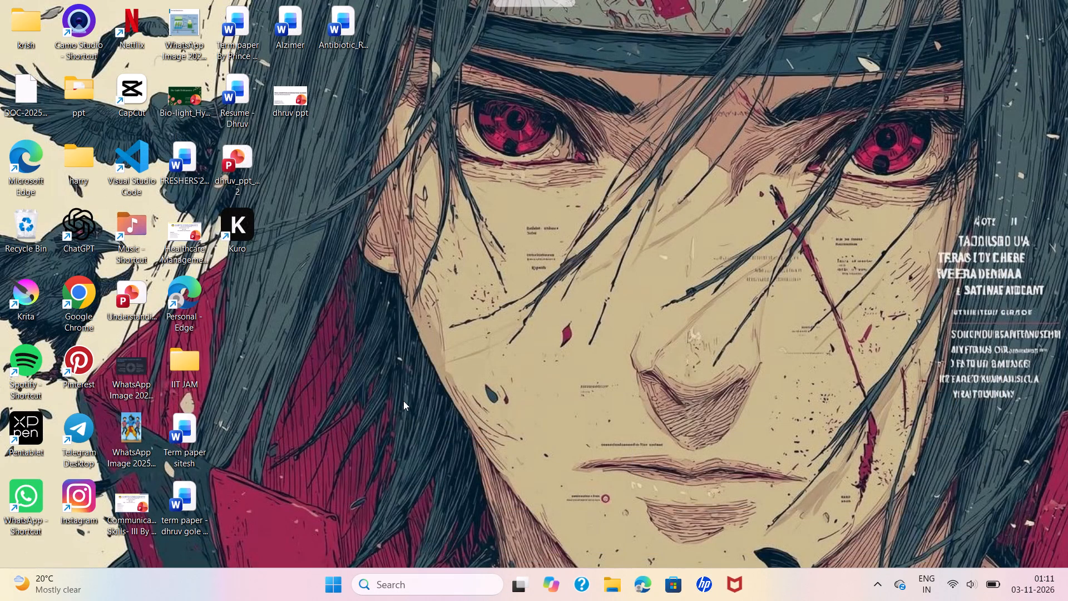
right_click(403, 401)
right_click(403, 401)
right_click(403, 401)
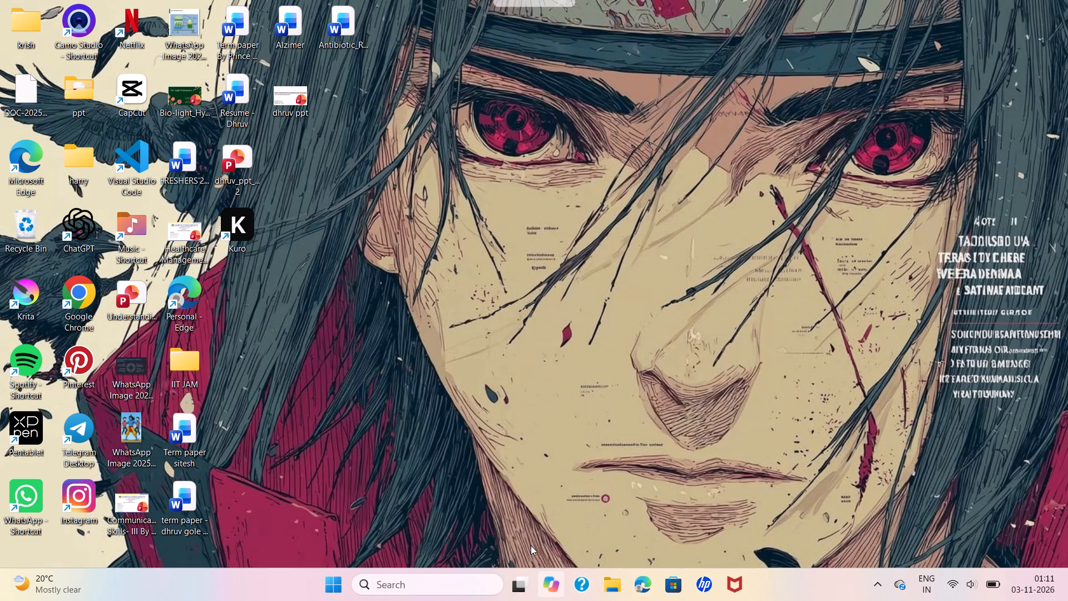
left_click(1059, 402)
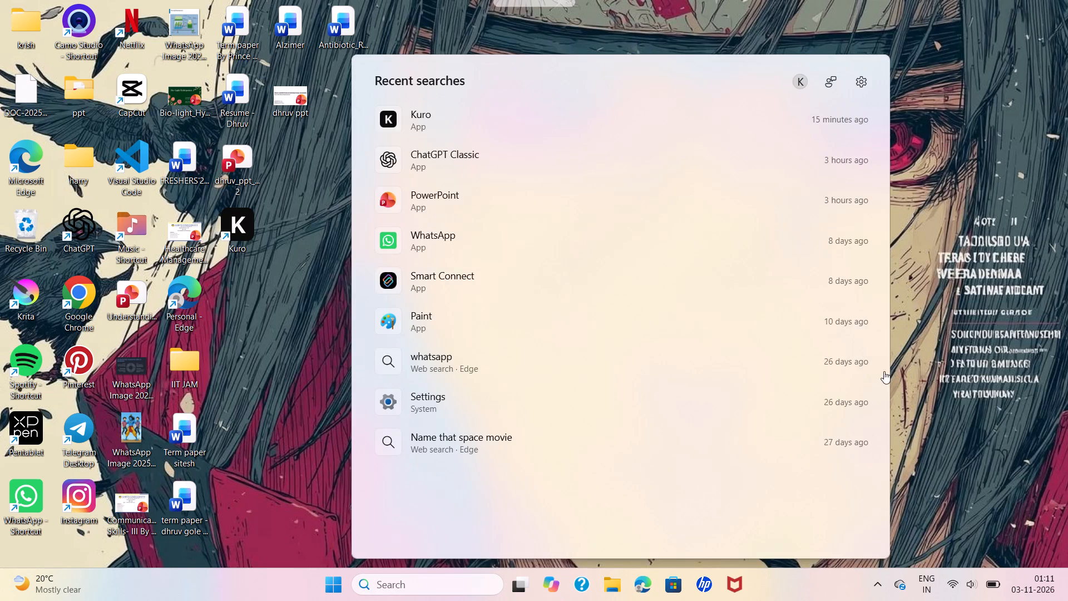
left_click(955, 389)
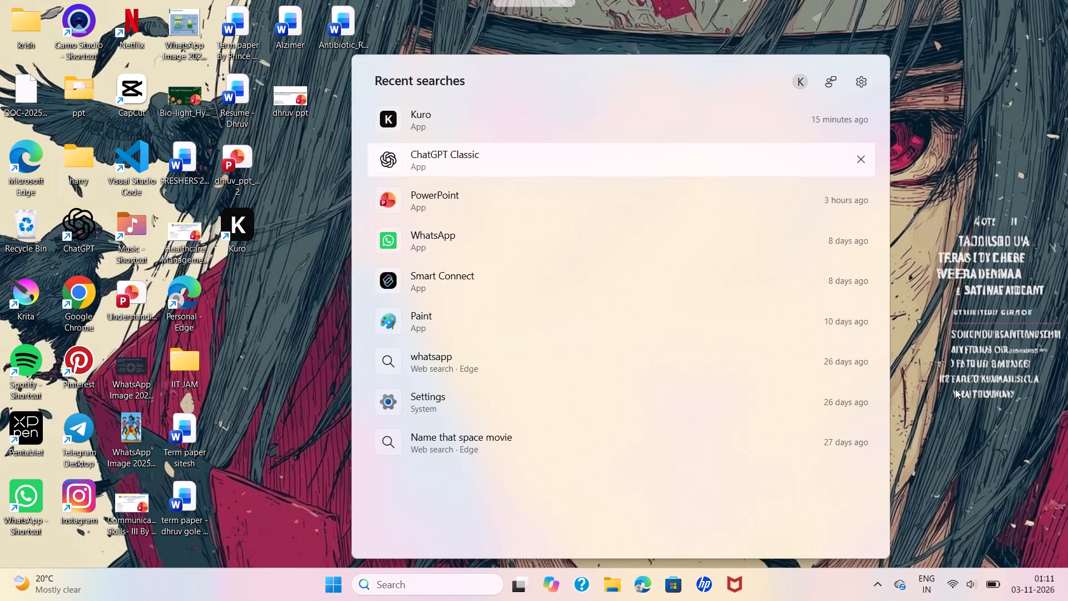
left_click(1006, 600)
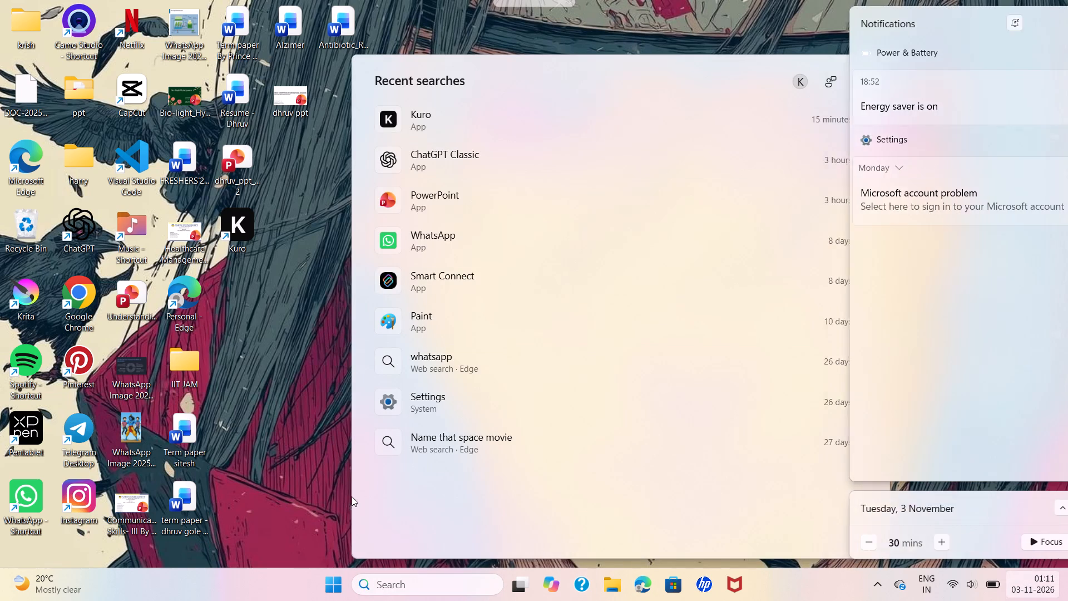
Search the computer's apps for "k" and launch the Kuro app.
left_click(320, 586)
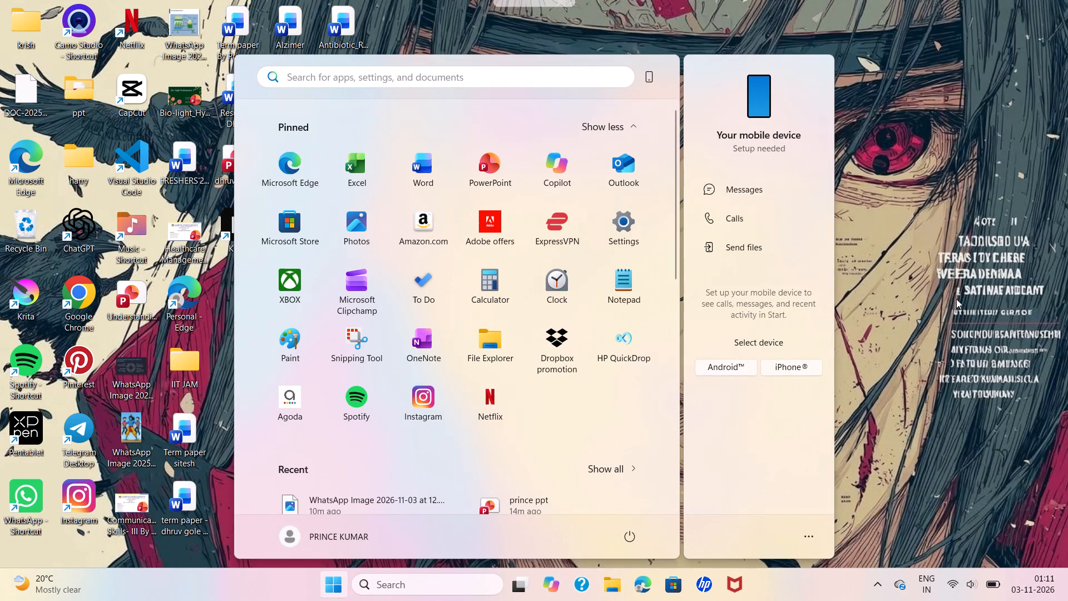
left_click(956, 304)
left_click(956, 304)
right_click(956, 304)
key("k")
left_click_drag(337, 61, 335, 80)
left_click(335, 80)
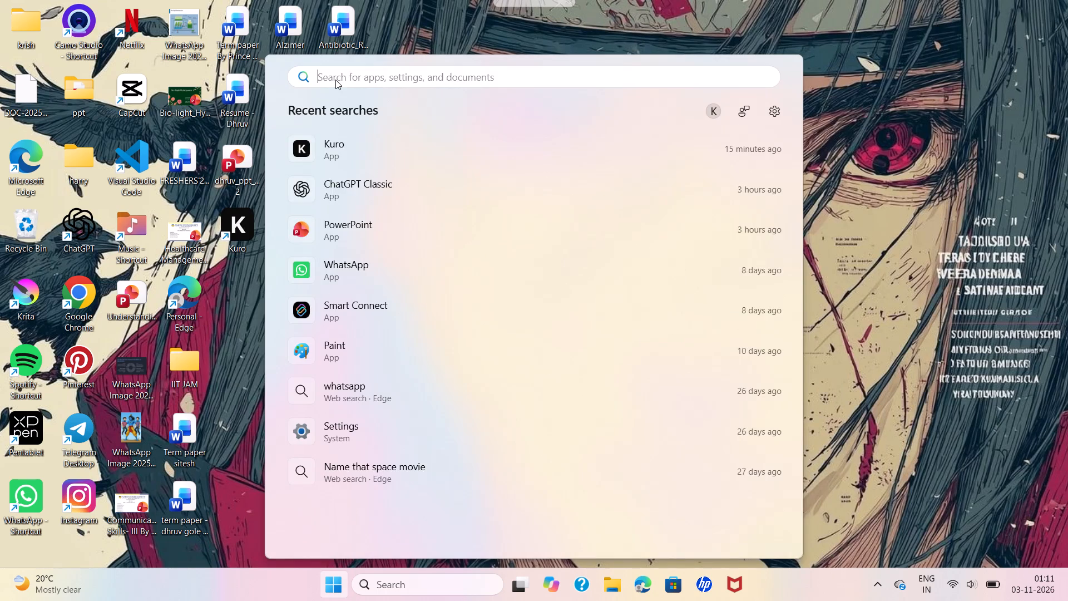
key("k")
triple_click(340, 188)
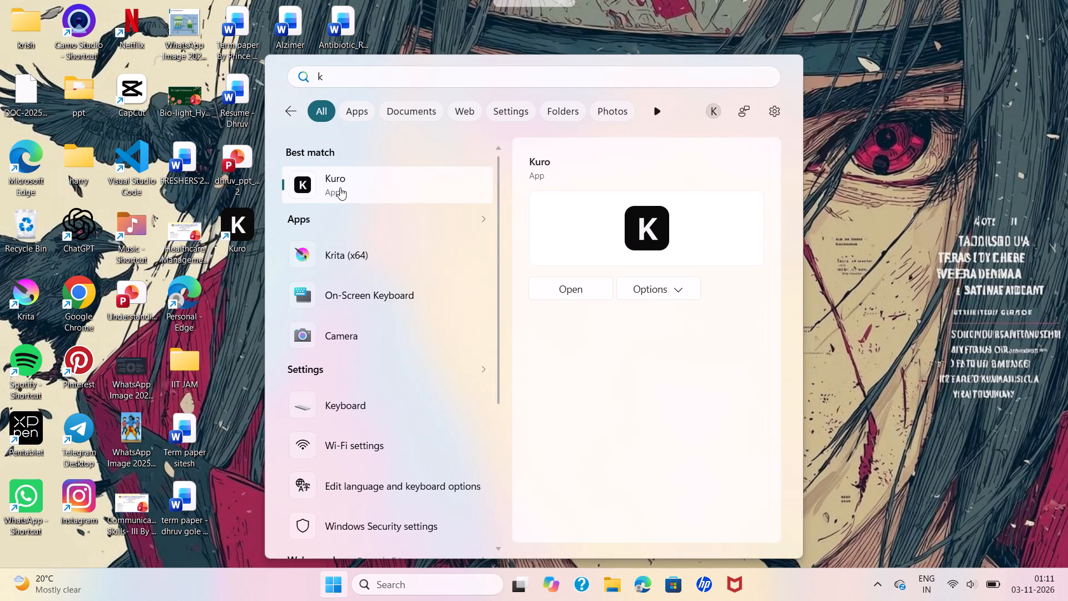